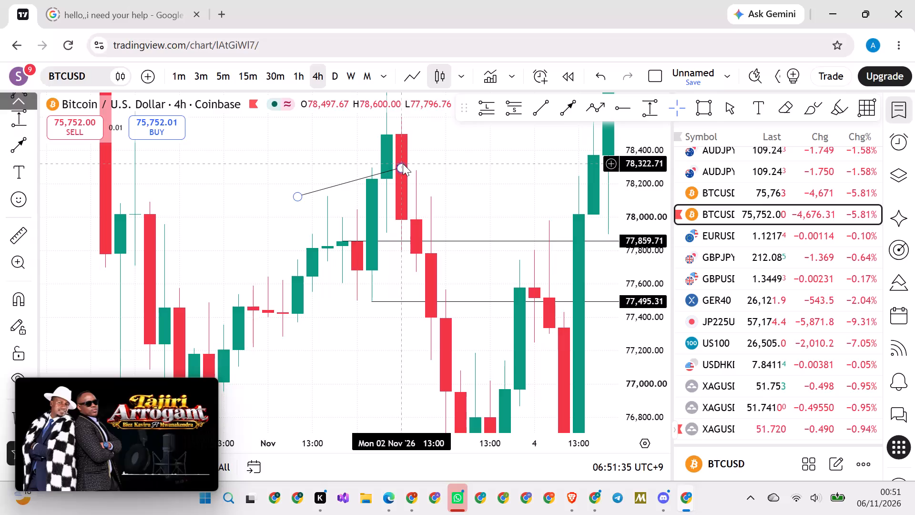
Level the arrow line horizontally at 78,125.51, ending it at the 2 November 05:00 candle.
{"action": "left_click_drag", "start_coordinate": [403, 166], "coordinate": [364, 199]}
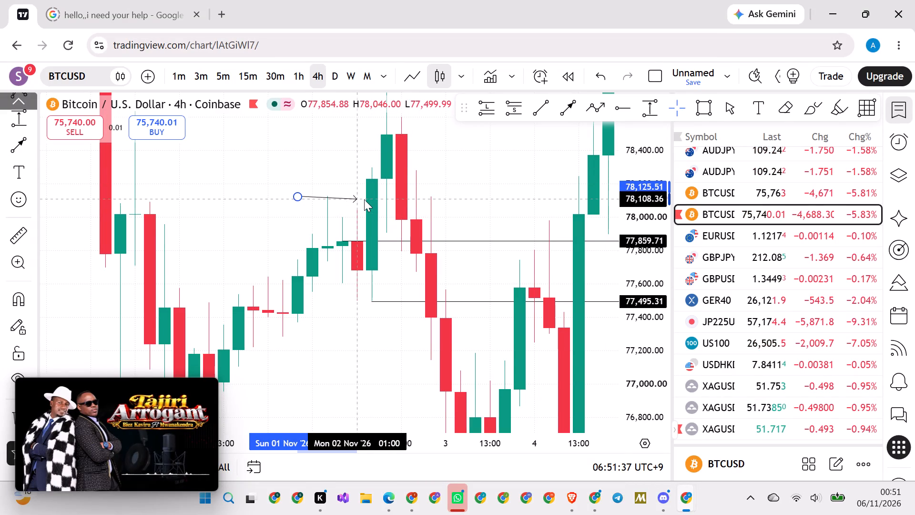
{"action": "left_click_drag", "start_coordinate": [364, 199], "coordinate": [360, 198]}
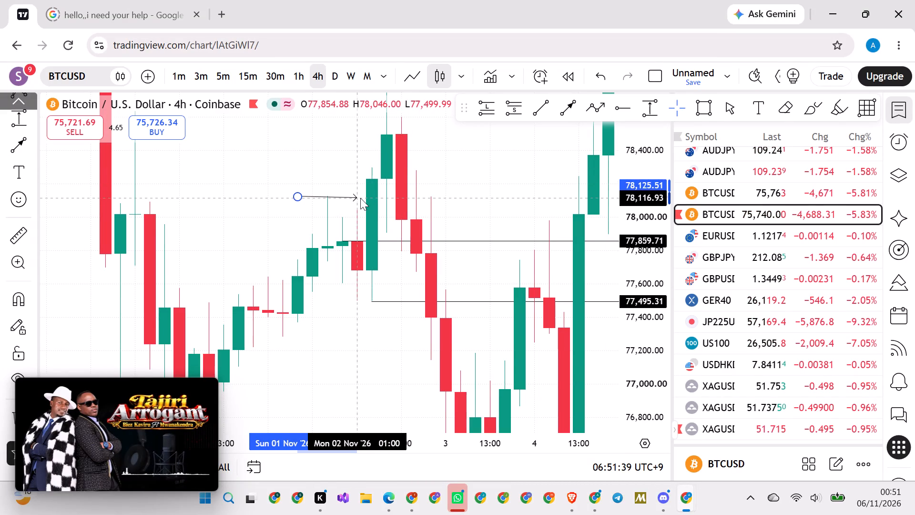
{"action": "left_click_drag", "start_coordinate": [360, 198], "coordinate": [366, 196]}
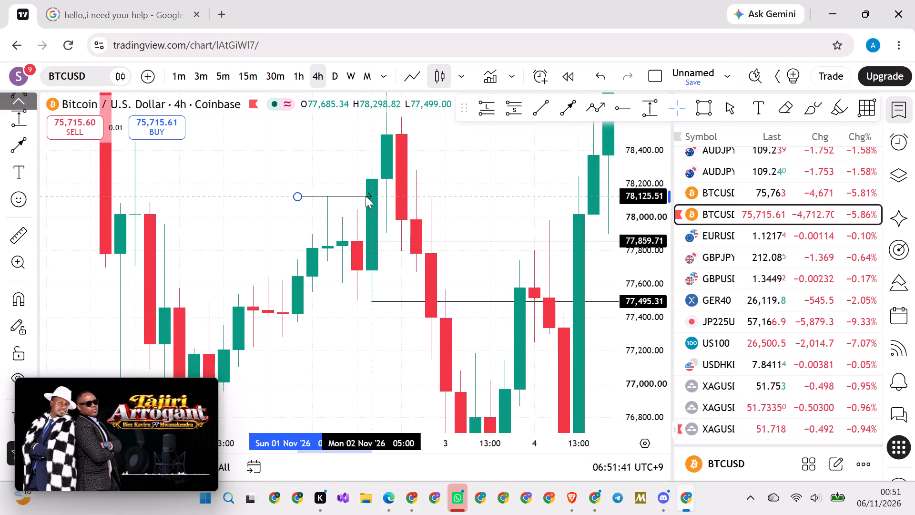
{"action": "left_click_drag", "start_coordinate": [366, 196], "coordinate": [367, 196]}
{"action": "left_click", "coordinate": [325, 168]}
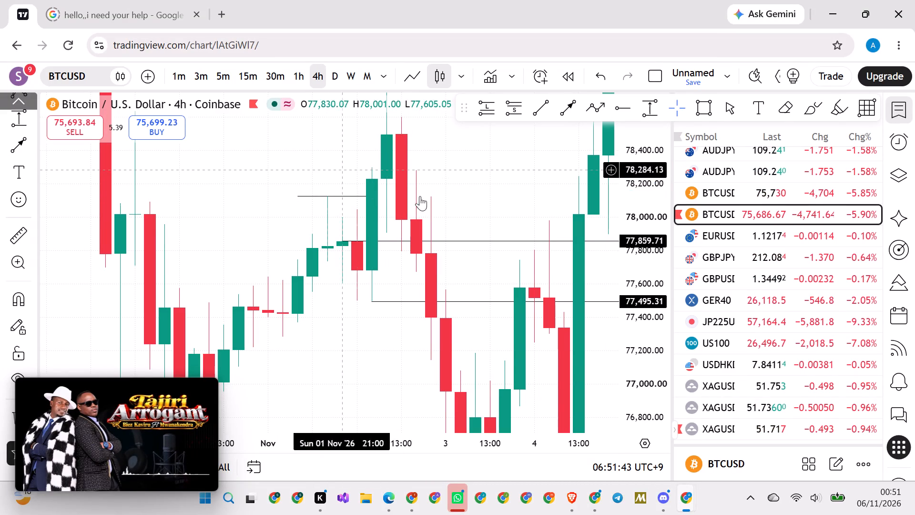
Examine BTCUSD price action around the two horizontal rays on the daily timeframe.
{"action": "left_click_drag", "start_coordinate": [652, 231], "coordinate": [590, 356]}
{"action": "scroll", "coordinate": [355, 193], "scroll_direction": "down", "scroll_amount": 6}
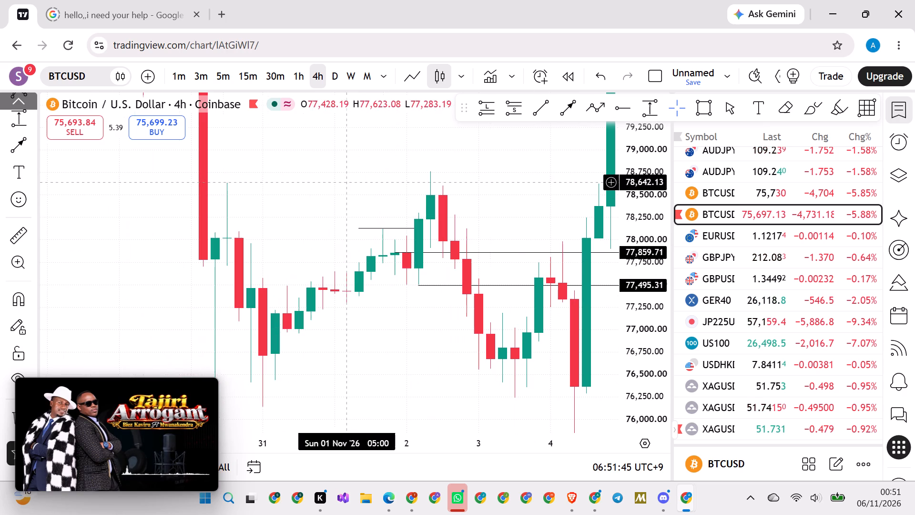
{"action": "left_click", "coordinate": [333, 72]}
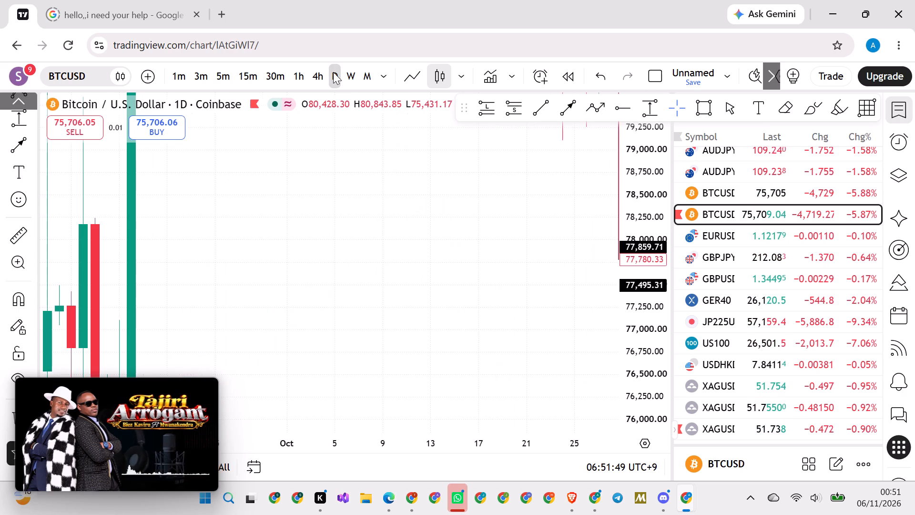
{"action": "left_click_drag", "start_coordinate": [637, 192], "coordinate": [593, 413]}
{"action": "scroll", "coordinate": [482, 268], "scroll_direction": "down", "scroll_amount": 17}
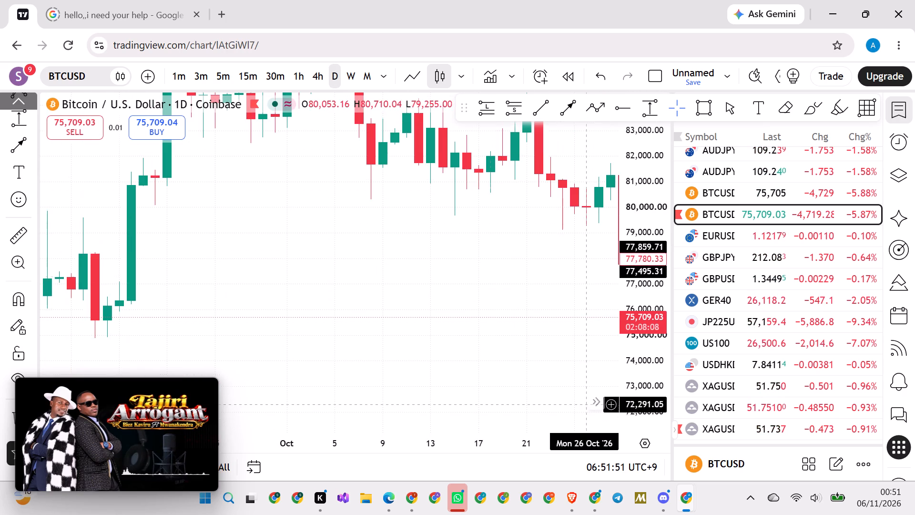
{"action": "scroll", "coordinate": [483, 268], "scroll_direction": "down", "scroll_amount": 20}
{"action": "scroll", "coordinate": [483, 268], "scroll_direction": "down", "scroll_amount": 20}
{"action": "scroll", "coordinate": [483, 268], "scroll_direction": "down", "scroll_amount": 20}
{"action": "left_click_drag", "start_coordinate": [517, 276], "coordinate": [207, 277]}
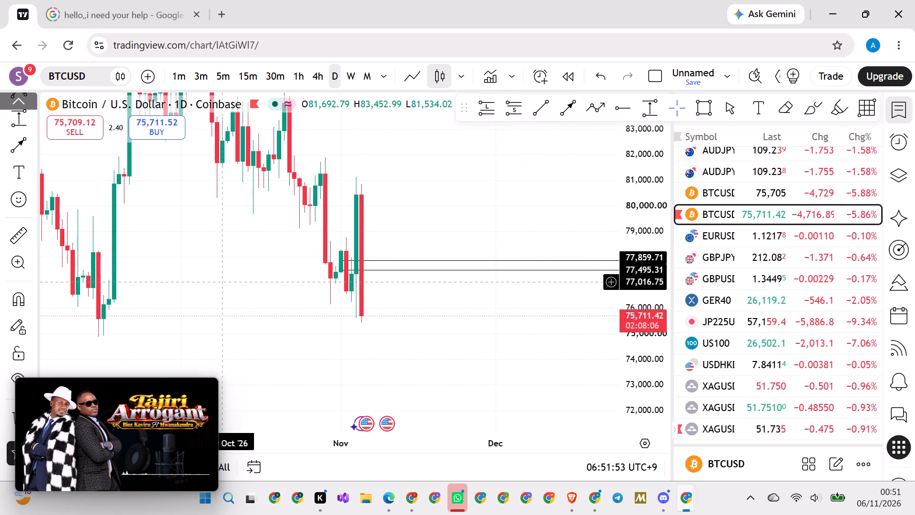
{"action": "left_click_drag", "start_coordinate": [229, 321], "coordinate": [346, 312]}
{"action": "scroll", "coordinate": [340, 296], "scroll_direction": "up", "scroll_amount": 4}
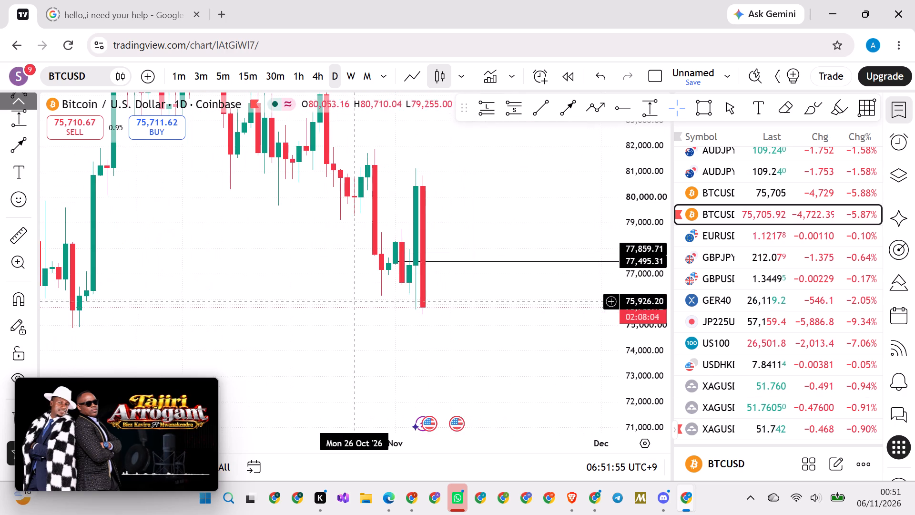
{"action": "left_click_drag", "start_coordinate": [503, 331], "coordinate": [570, 317]}
{"action": "scroll", "coordinate": [633, 292], "scroll_direction": "up", "scroll_amount": 4}
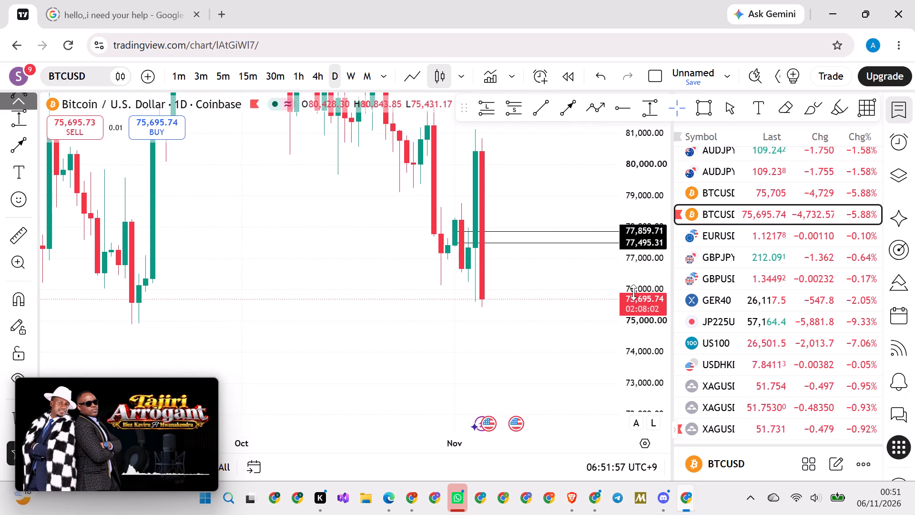
{"action": "scroll", "coordinate": [633, 292], "scroll_direction": "up", "scroll_amount": 8}
{"action": "scroll", "coordinate": [297, 252], "scroll_direction": "up", "scroll_amount": 12}
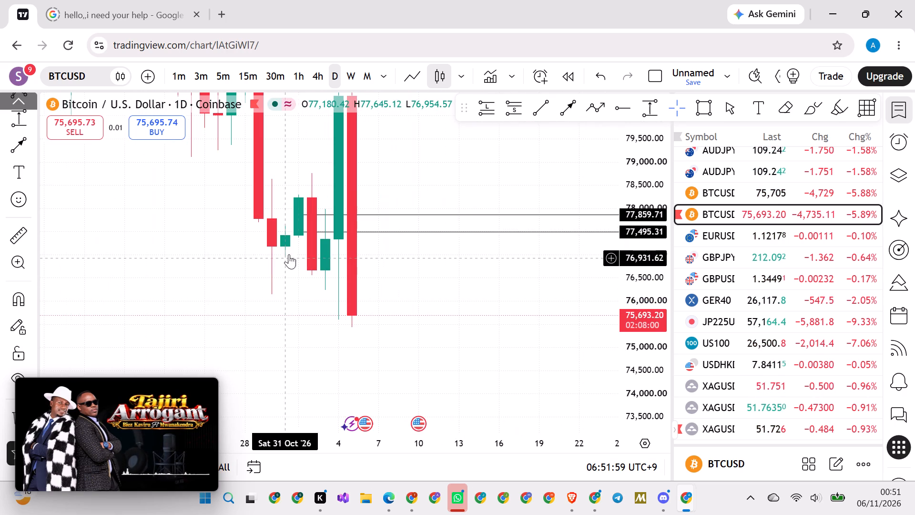
Examine BTCUSD price action around the rays and the arrow line on the 30-minute timeframe, from early November to the latest candles.
{"action": "left_click", "coordinate": [271, 75]}
{"action": "scroll", "coordinate": [305, 318], "scroll_direction": "down", "scroll_amount": 2}
{"action": "scroll", "coordinate": [309, 322], "scroll_direction": "up", "scroll_amount": 20}
{"action": "scroll", "coordinate": [309, 322], "scroll_direction": "up", "scroll_amount": 6}
{"action": "scroll", "coordinate": [309, 322], "scroll_direction": "down", "scroll_amount": 5}
{"action": "scroll", "coordinate": [309, 322], "scroll_direction": "up", "scroll_amount": 1}
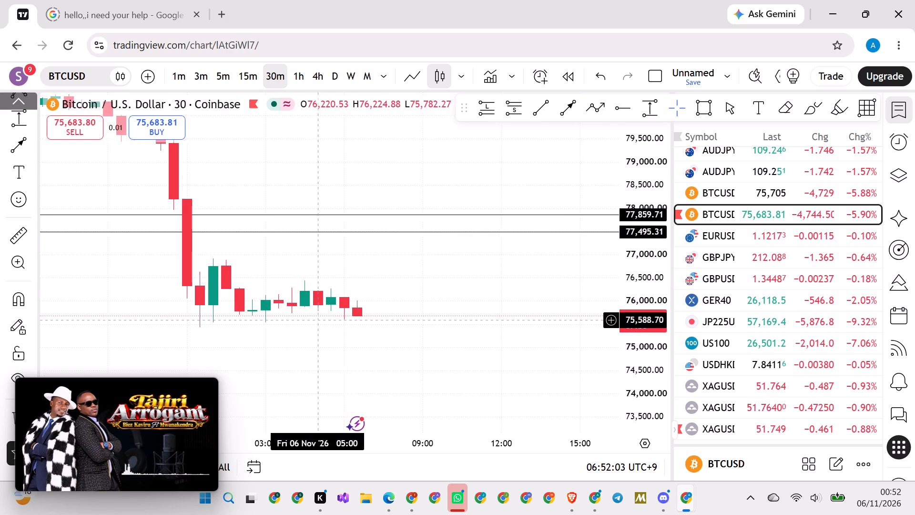
{"action": "scroll", "coordinate": [312, 313], "scroll_direction": "down", "scroll_amount": 5}
{"action": "scroll", "coordinate": [312, 314], "scroll_direction": "up", "scroll_amount": 11}
{"action": "scroll", "coordinate": [312, 314], "scroll_direction": "down", "scroll_amount": 20}
{"action": "scroll", "coordinate": [312, 314], "scroll_direction": "down", "scroll_amount": 1}
{"action": "scroll", "coordinate": [310, 318], "scroll_direction": "up", "scroll_amount": 17}
{"action": "scroll", "coordinate": [310, 318], "scroll_direction": "down", "scroll_amount": 8}
{"action": "left_click_drag", "start_coordinate": [255, 294], "coordinate": [255, 294]}
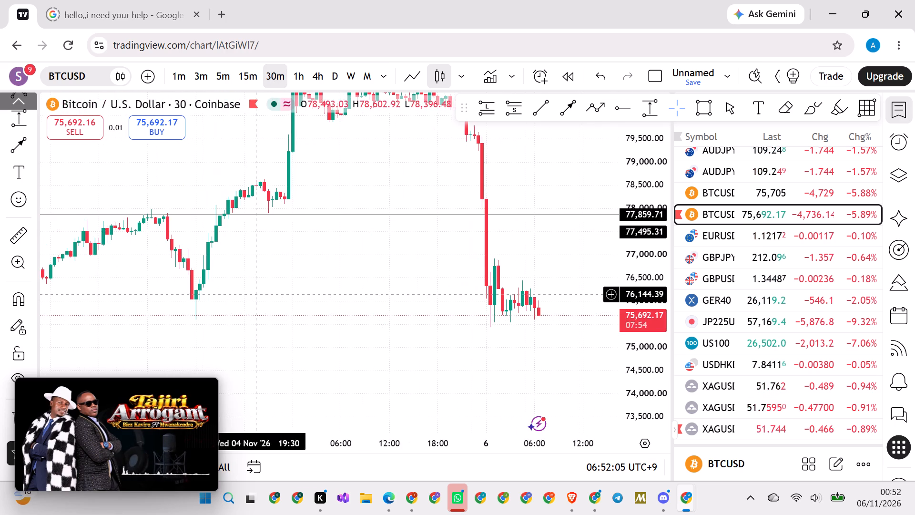
{"action": "left_click_drag", "start_coordinate": [255, 294], "coordinate": [460, 295]}
{"action": "scroll", "coordinate": [444, 295], "scroll_direction": "down", "scroll_amount": 11}
{"action": "left_click_drag", "start_coordinate": [269, 276], "coordinate": [341, 290]}
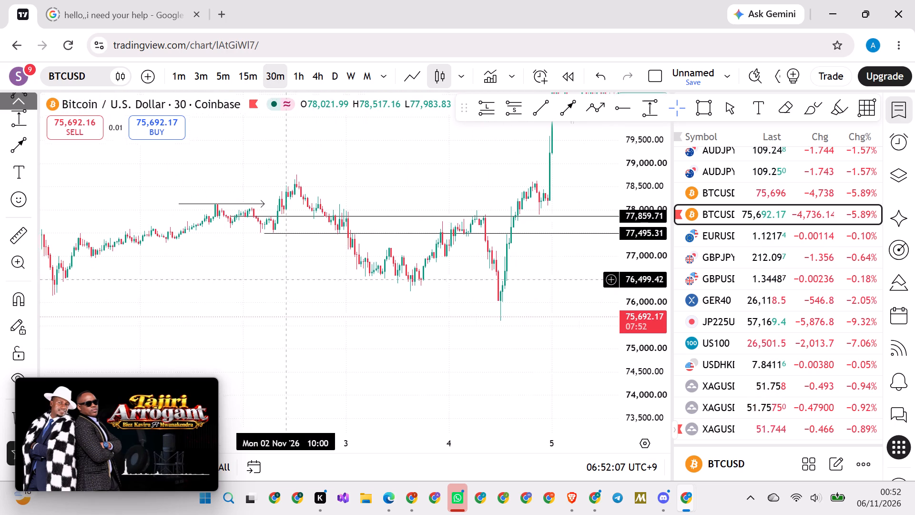
{"action": "left_click_drag", "start_coordinate": [341, 290], "coordinate": [424, 297]}
{"action": "scroll", "coordinate": [643, 270], "scroll_direction": "up", "scroll_amount": 20}
{"action": "scroll", "coordinate": [643, 270], "scroll_direction": "up", "scroll_amount": 20}
{"action": "scroll", "coordinate": [643, 270], "scroll_direction": "up", "scroll_amount": 8}
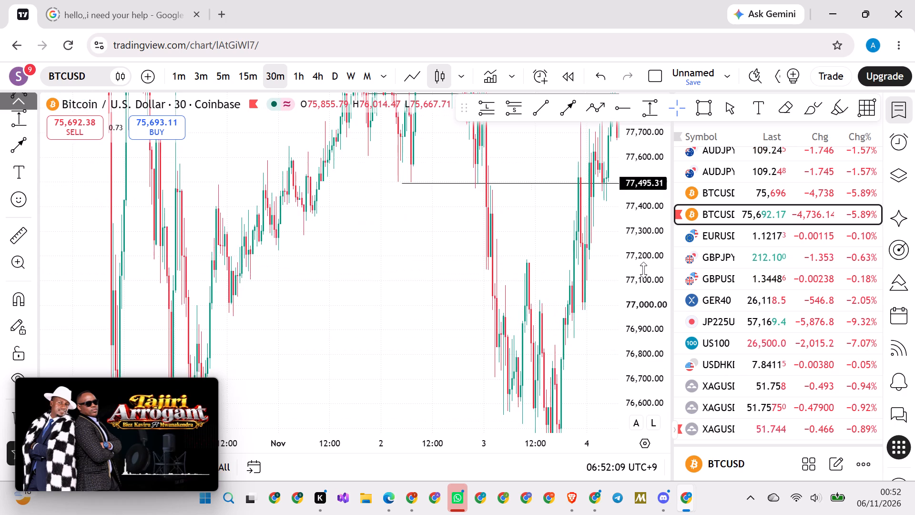
{"action": "left_click_drag", "start_coordinate": [388, 228], "coordinate": [338, 331]}
{"action": "scroll", "coordinate": [323, 307], "scroll_direction": "up", "scroll_amount": 17}
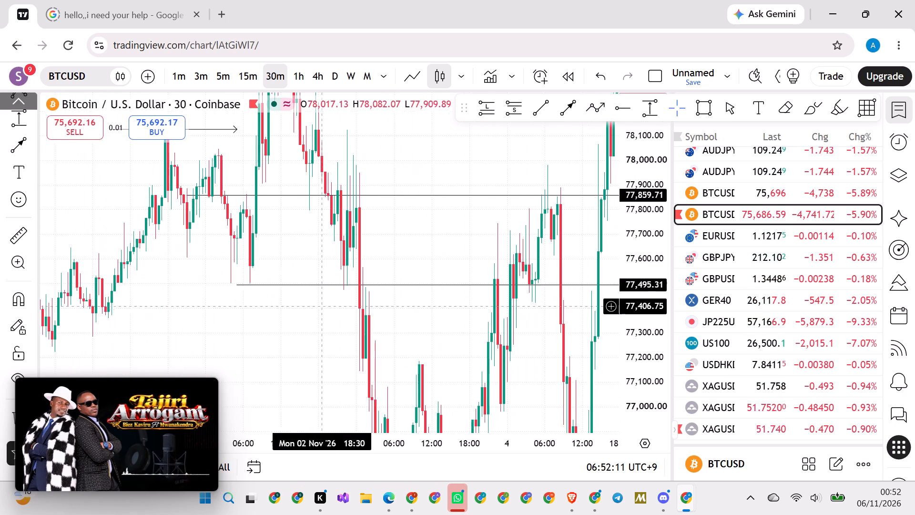
{"action": "left_click_drag", "start_coordinate": [209, 330], "coordinate": [405, 330]}
{"action": "scroll", "coordinate": [305, 314], "scroll_direction": "up", "scroll_amount": 17}
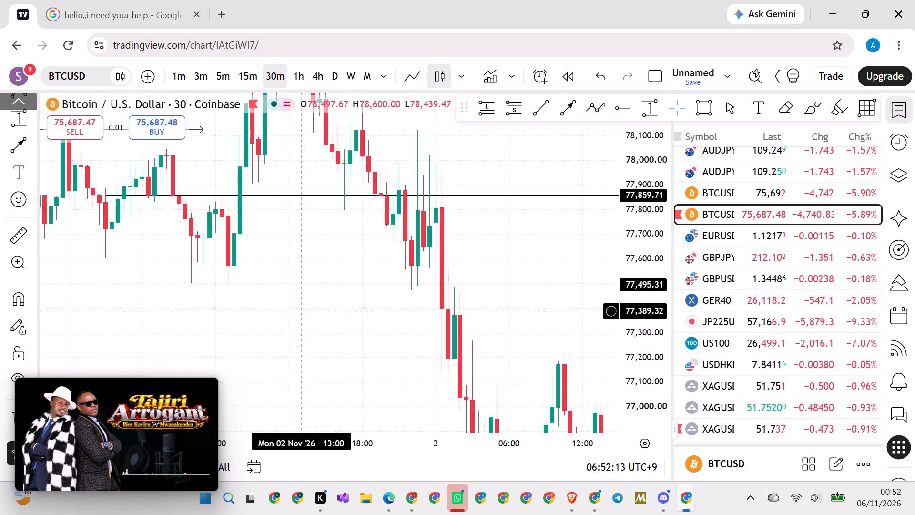
{"action": "scroll", "coordinate": [301, 310], "scroll_direction": "up", "scroll_amount": 2}
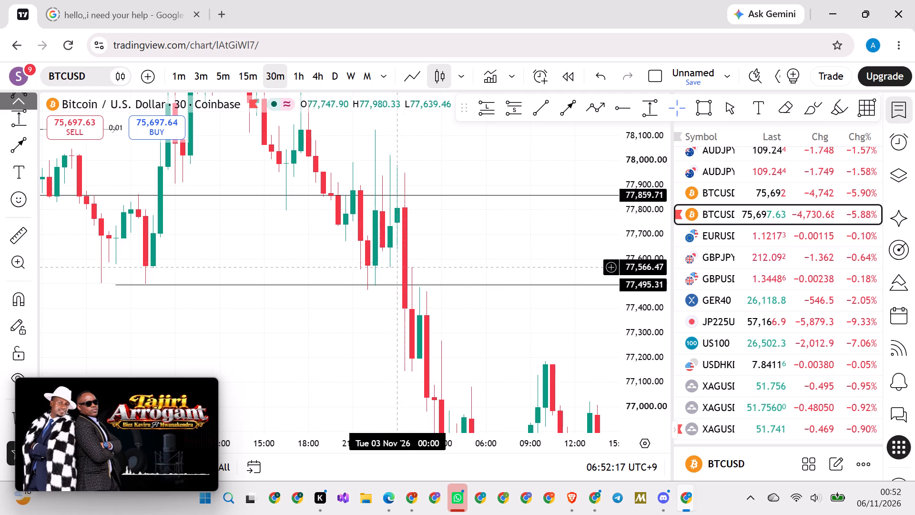
{"action": "scroll", "coordinate": [440, 196], "scroll_direction": "down", "scroll_amount": 3}
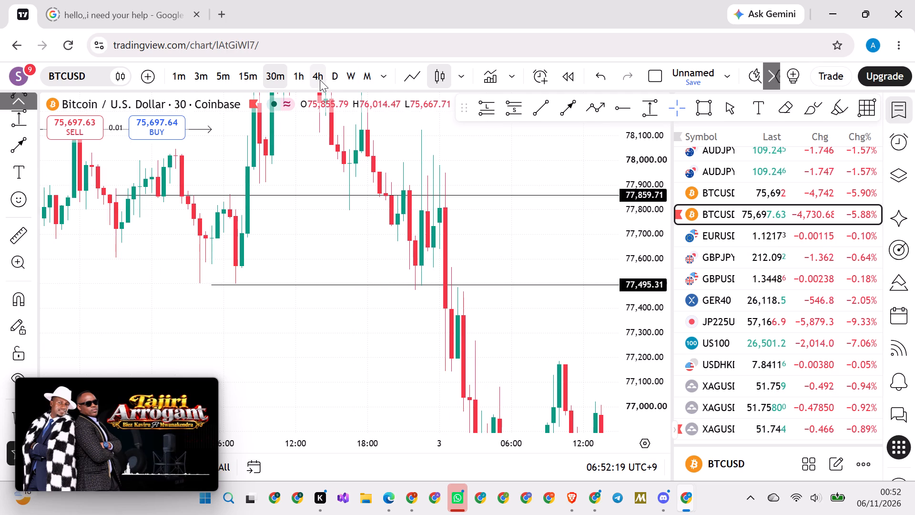
Return the BTCUSD chart to the 4-hour timeframe, showing the early November candles with the marked levels.
{"action": "left_click", "coordinate": [318, 82]}
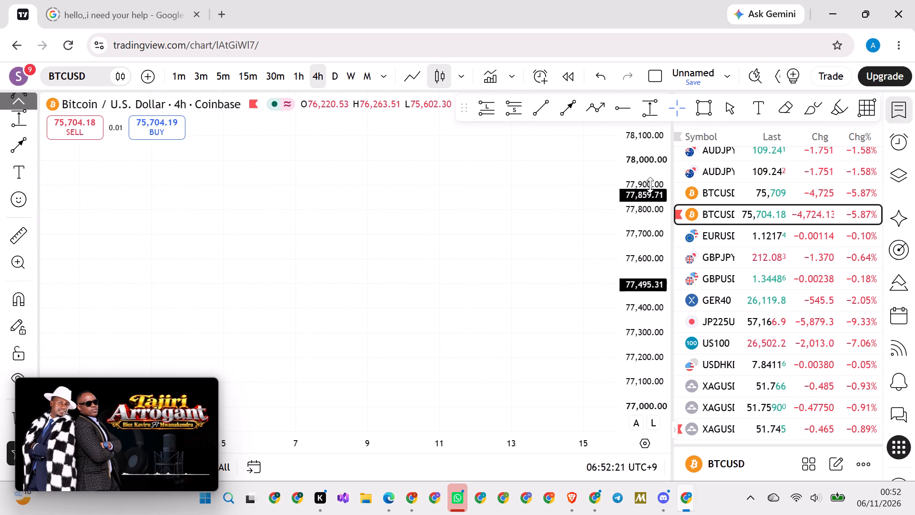
{"action": "left_click_drag", "start_coordinate": [700, 111], "coordinate": [639, 292]}
{"action": "left_click_drag", "start_coordinate": [655, 235], "coordinate": [626, 344]}
{"action": "scroll", "coordinate": [555, 219], "scroll_direction": "down", "scroll_amount": 2}
{"action": "scroll", "coordinate": [555, 231], "scroll_direction": "up", "scroll_amount": 13}
{"action": "scroll", "coordinate": [555, 233], "scroll_direction": "down", "scroll_amount": 9}
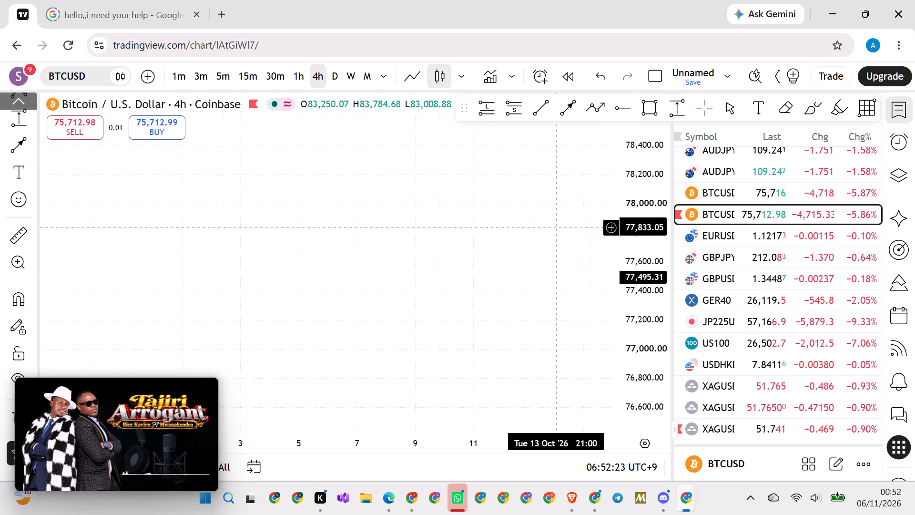
{"action": "scroll", "coordinate": [555, 233], "scroll_direction": "down", "scroll_amount": 7}
{"action": "left_click_drag", "start_coordinate": [555, 242], "coordinate": [419, 364]}
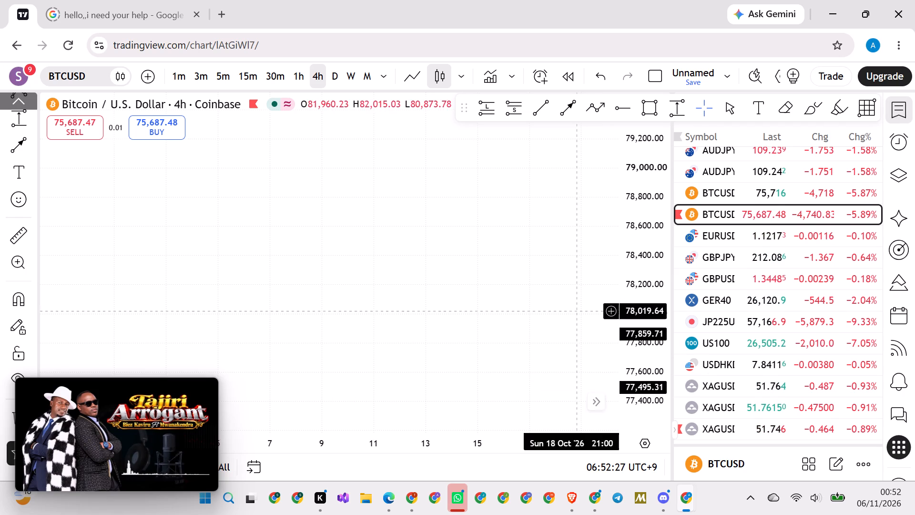
{"action": "left_click_drag", "start_coordinate": [637, 187], "coordinate": [637, 282]}
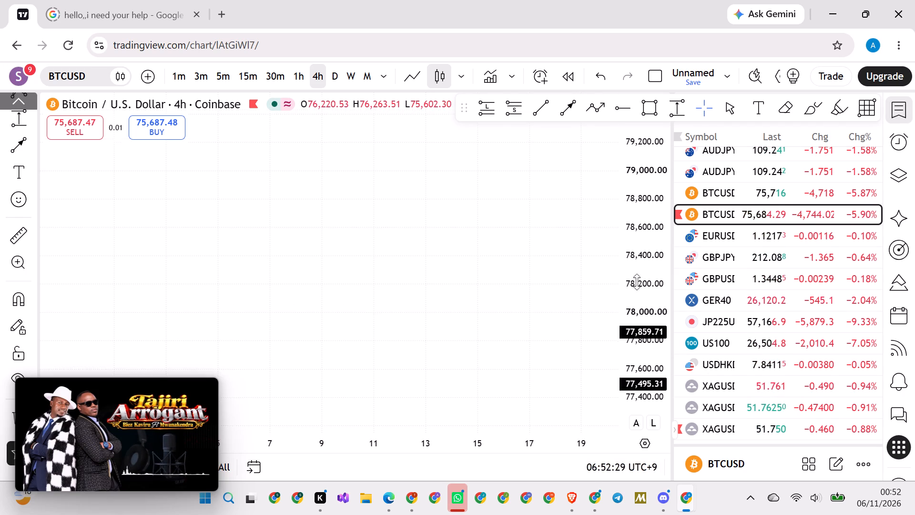
{"action": "left_click_drag", "start_coordinate": [637, 282], "coordinate": [627, 393]}
{"action": "left_click_drag", "start_coordinate": [640, 132], "coordinate": [593, 327]}
{"action": "left_click_drag", "start_coordinate": [460, 246], "coordinate": [415, 305]}
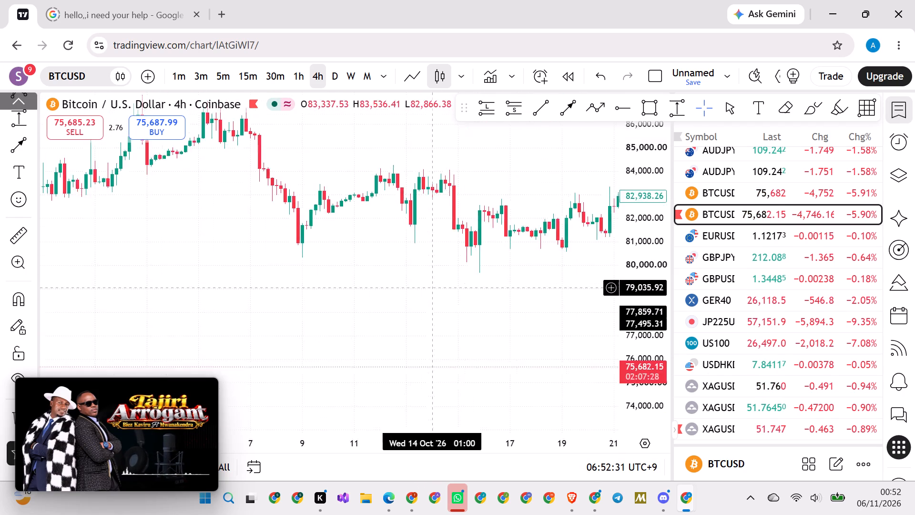
{"action": "left_click_drag", "start_coordinate": [415, 305], "coordinate": [411, 307]}
{"action": "scroll", "coordinate": [416, 315], "scroll_direction": "down", "scroll_amount": 1}
{"action": "scroll", "coordinate": [426, 320], "scroll_direction": "up", "scroll_amount": 16}
{"action": "scroll", "coordinate": [429, 320], "scroll_direction": "down", "scroll_amount": 20}
{"action": "scroll", "coordinate": [429, 320], "scroll_direction": "down", "scroll_amount": 11}
{"action": "left_click_drag", "start_coordinate": [505, 322], "coordinate": [240, 315]}
{"action": "left_click_drag", "start_coordinate": [418, 334], "coordinate": [411, 334]}
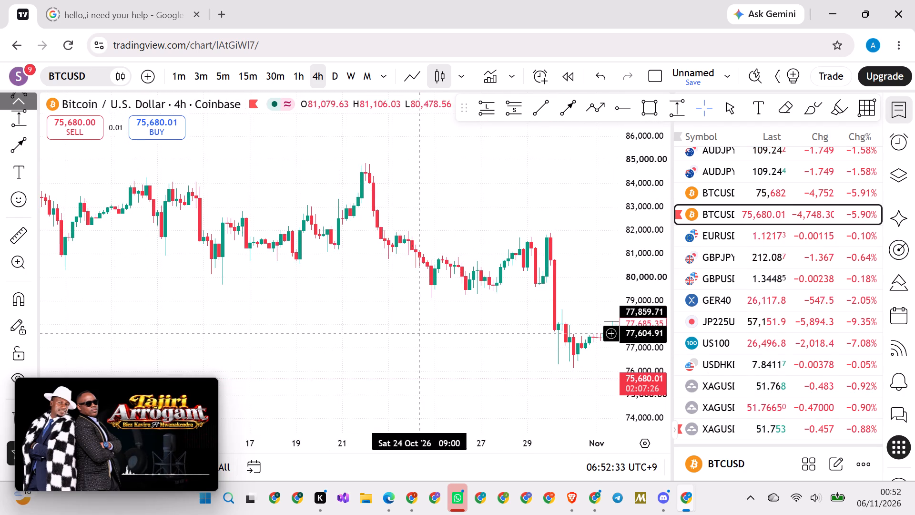
{"action": "left_click_drag", "start_coordinate": [411, 334], "coordinate": [177, 277]}
{"action": "scroll", "coordinate": [397, 321], "scroll_direction": "up", "scroll_amount": 6}
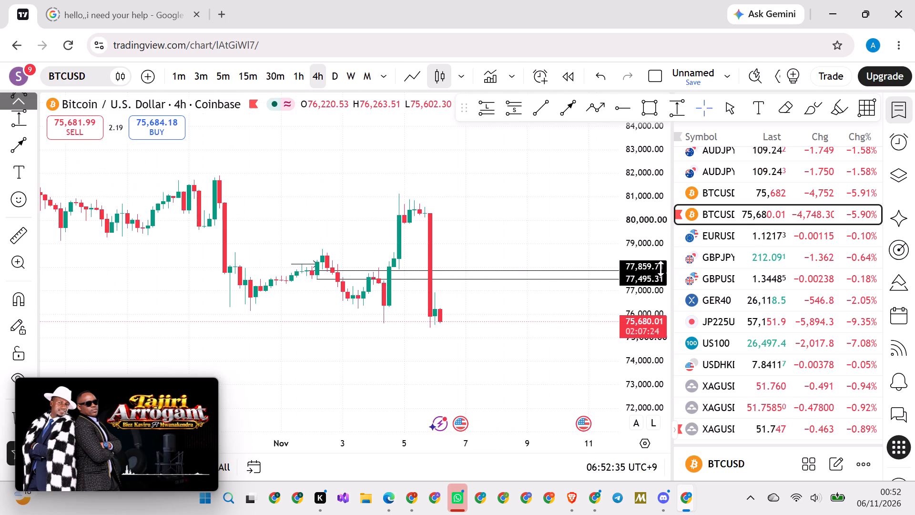
Move the lower horizontal ray to 77,222.42, starting at the 31 October 21:00 candle.
{"action": "scroll", "coordinate": [654, 261], "scroll_direction": "up", "scroll_amount": 20}
{"action": "scroll", "coordinate": [654, 261], "scroll_direction": "up", "scroll_amount": 2}
{"action": "left_click_drag", "start_coordinate": [285, 197], "coordinate": [436, 168]}
{"action": "scroll", "coordinate": [401, 161], "scroll_direction": "up", "scroll_amount": 5}
{"action": "left_click_drag", "start_coordinate": [288, 180], "coordinate": [396, 164]}
{"action": "scroll", "coordinate": [393, 156], "scroll_direction": "up", "scroll_amount": 2}
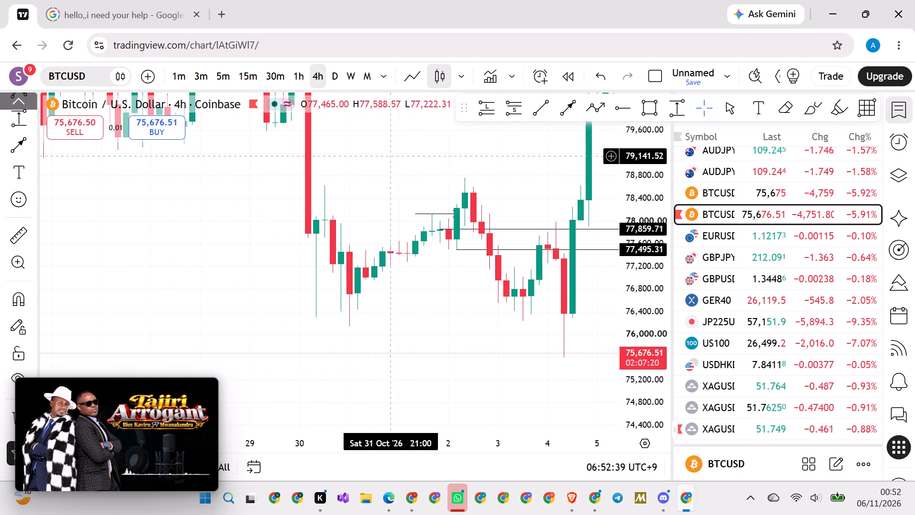
{"action": "scroll", "coordinate": [643, 268], "scroll_direction": "up", "scroll_amount": 8}
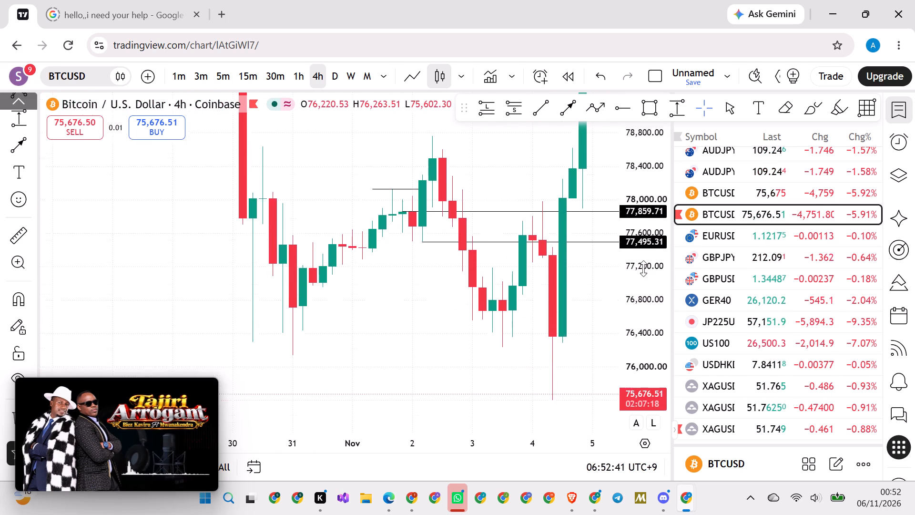
{"action": "scroll", "coordinate": [643, 268], "scroll_direction": "up", "scroll_amount": 17}
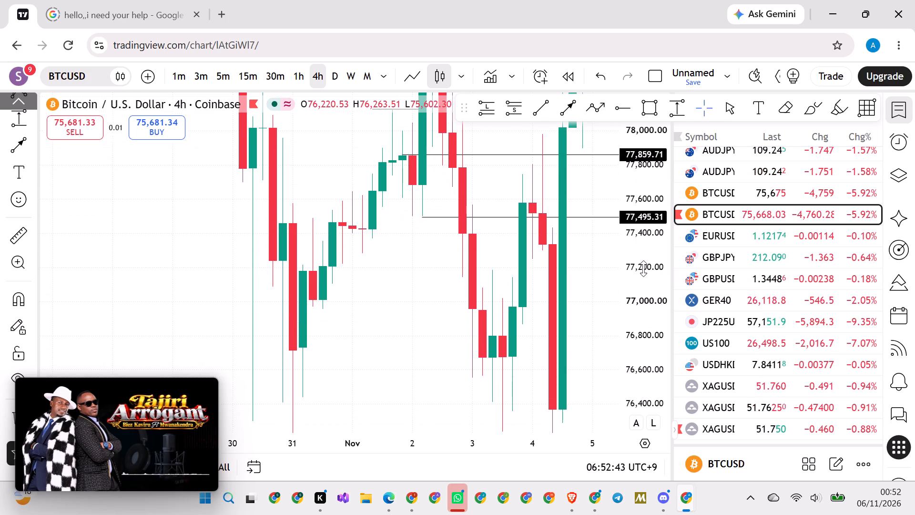
{"action": "left_click_drag", "start_coordinate": [422, 218], "coordinate": [335, 265]}
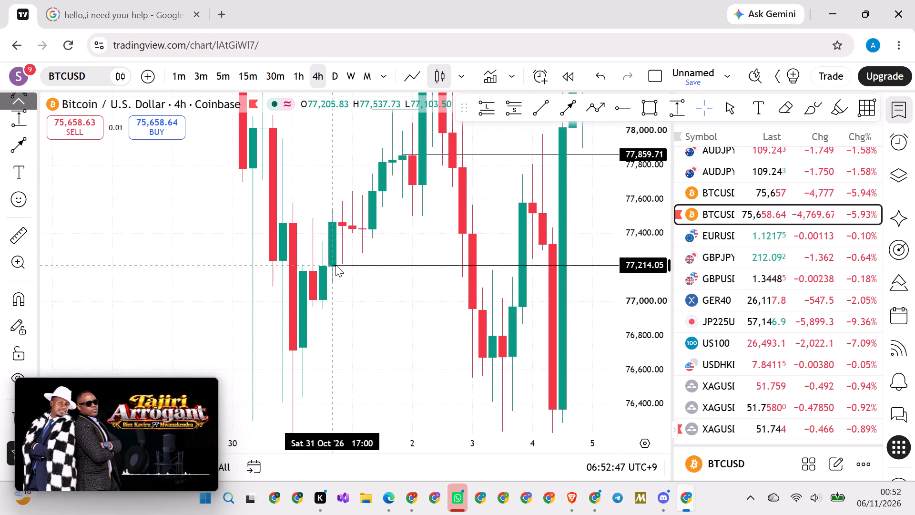
{"action": "left_click_drag", "start_coordinate": [335, 265], "coordinate": [338, 263]}
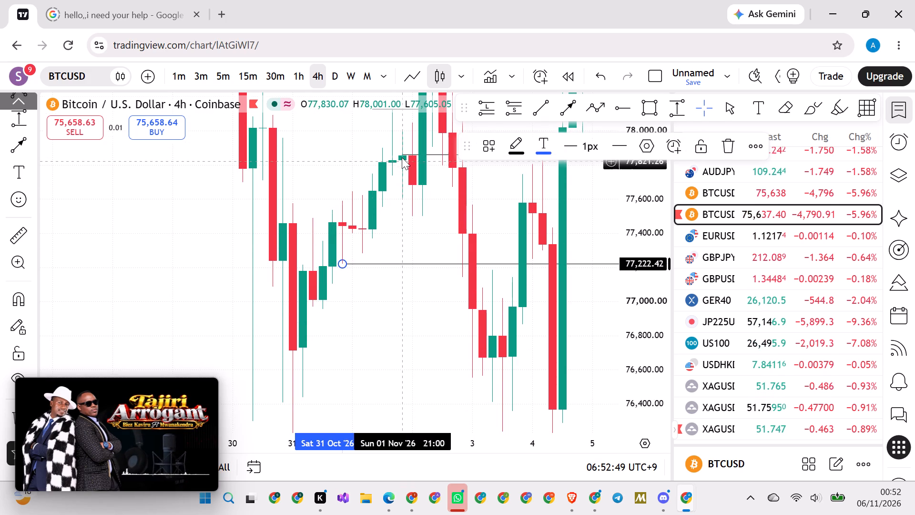
Move the upper horizontal ray to 77,461.12, starting at the 31 October 17:00 candle's body top.
{"action": "left_click_drag", "start_coordinate": [403, 155], "coordinate": [328, 225]}
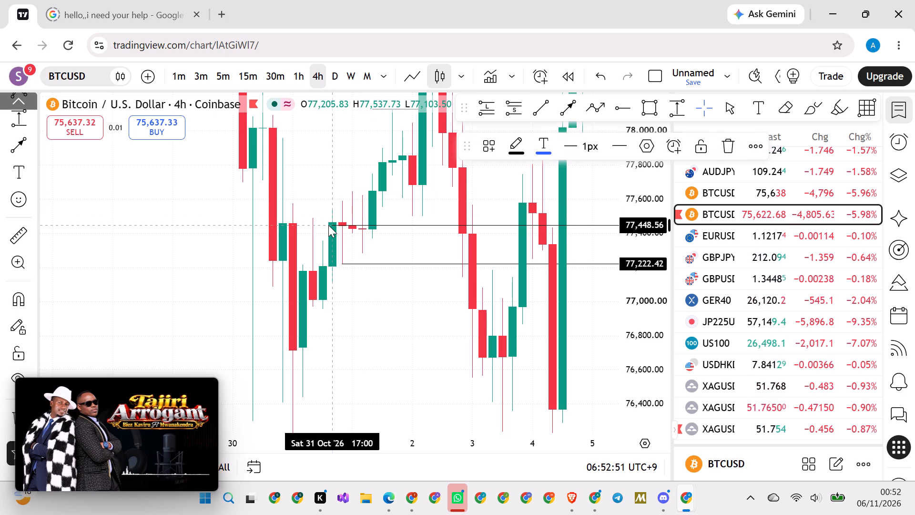
{"action": "left_click_drag", "start_coordinate": [328, 225], "coordinate": [334, 221]}
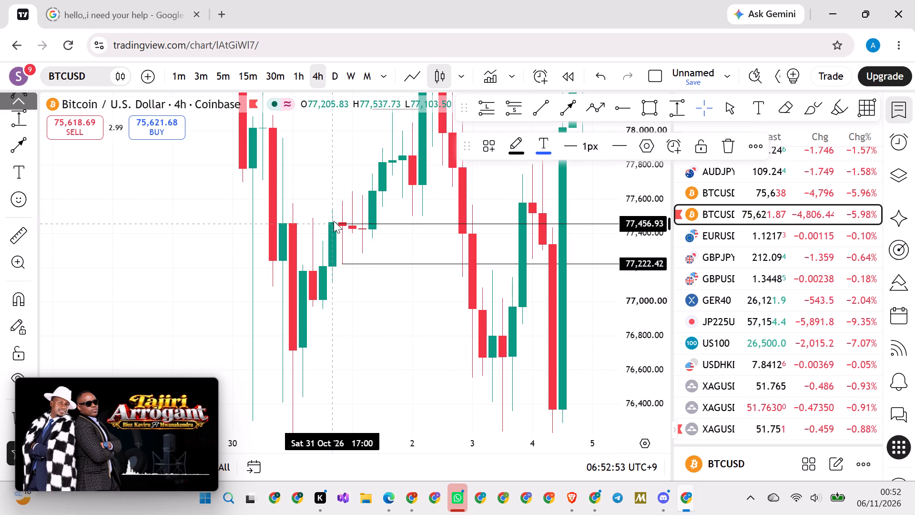
{"action": "left_click_drag", "start_coordinate": [334, 221], "coordinate": [330, 223]}
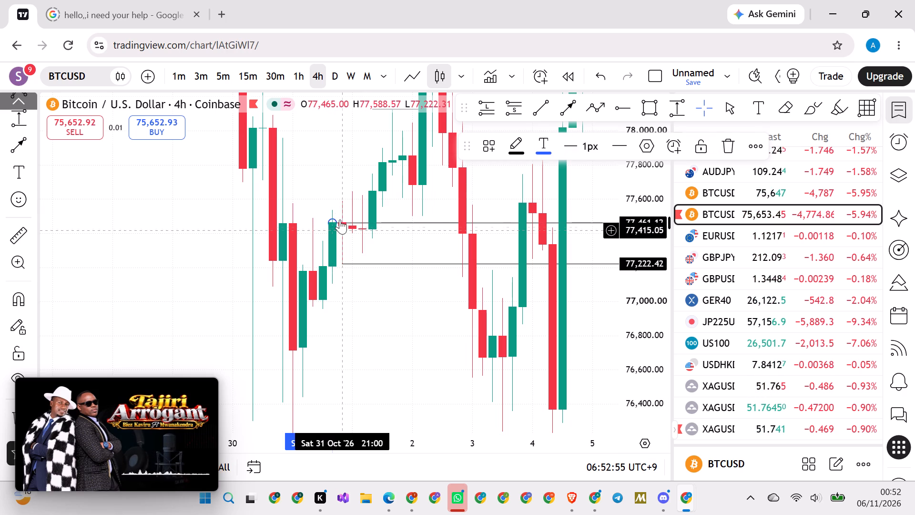
{"action": "left_click", "coordinate": [335, 160]}
{"action": "left_click_drag", "start_coordinate": [335, 153], "coordinate": [304, 208]}
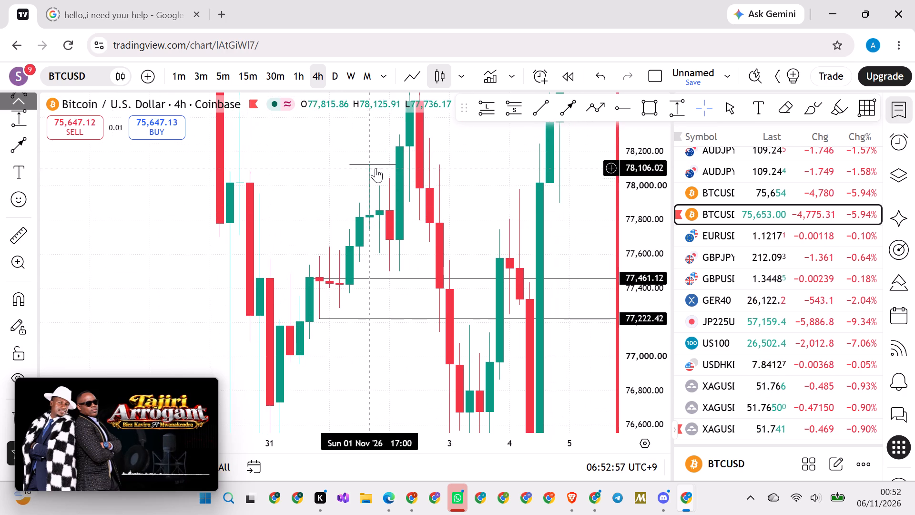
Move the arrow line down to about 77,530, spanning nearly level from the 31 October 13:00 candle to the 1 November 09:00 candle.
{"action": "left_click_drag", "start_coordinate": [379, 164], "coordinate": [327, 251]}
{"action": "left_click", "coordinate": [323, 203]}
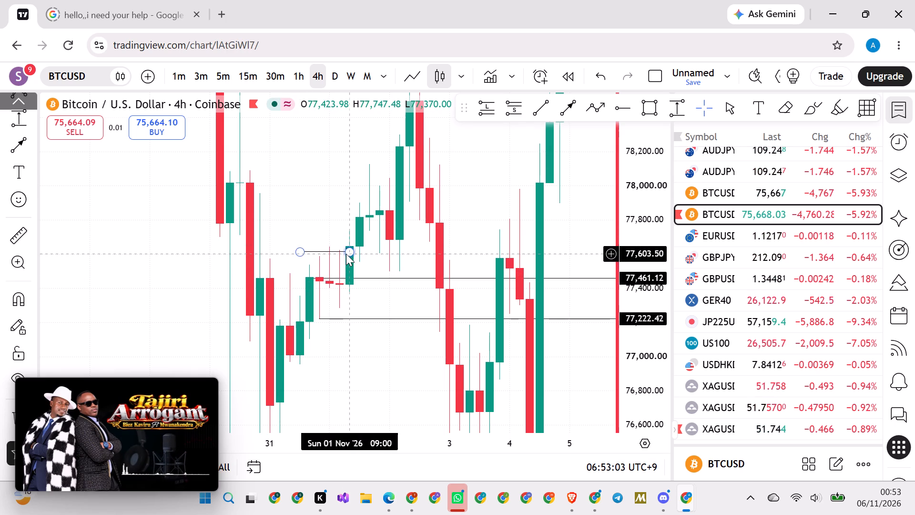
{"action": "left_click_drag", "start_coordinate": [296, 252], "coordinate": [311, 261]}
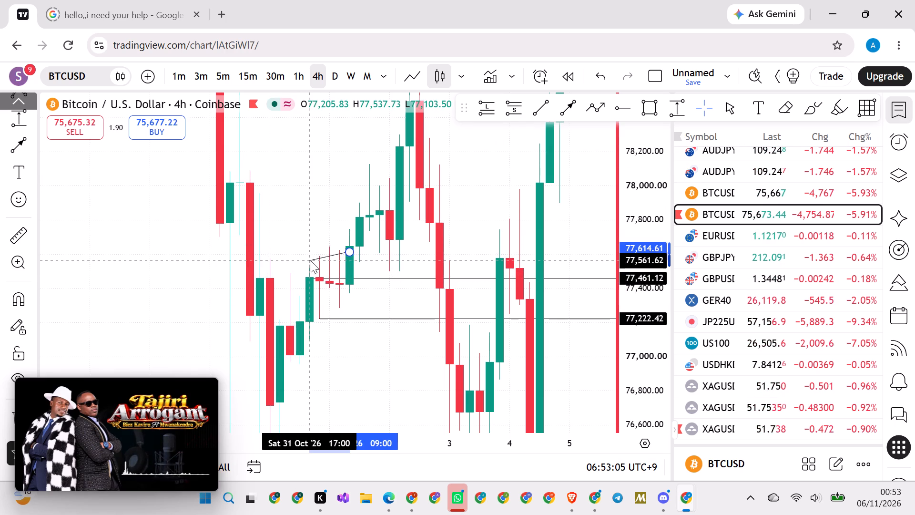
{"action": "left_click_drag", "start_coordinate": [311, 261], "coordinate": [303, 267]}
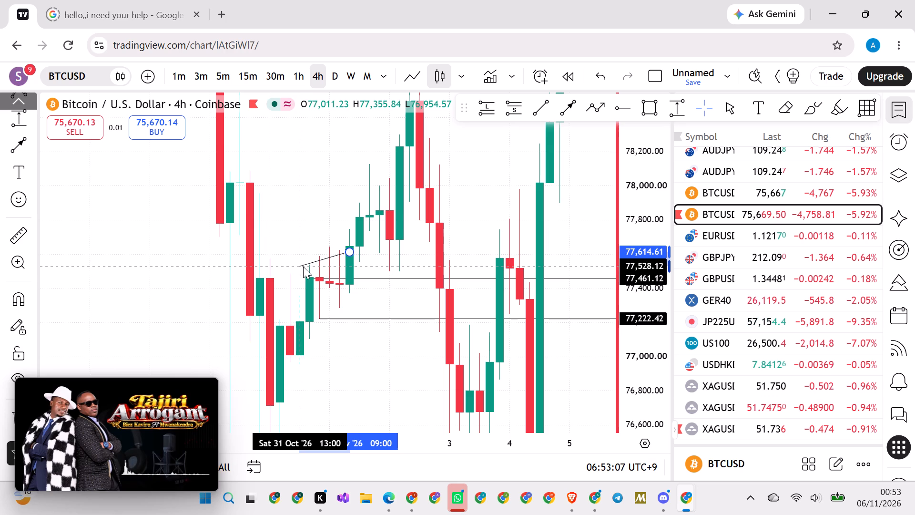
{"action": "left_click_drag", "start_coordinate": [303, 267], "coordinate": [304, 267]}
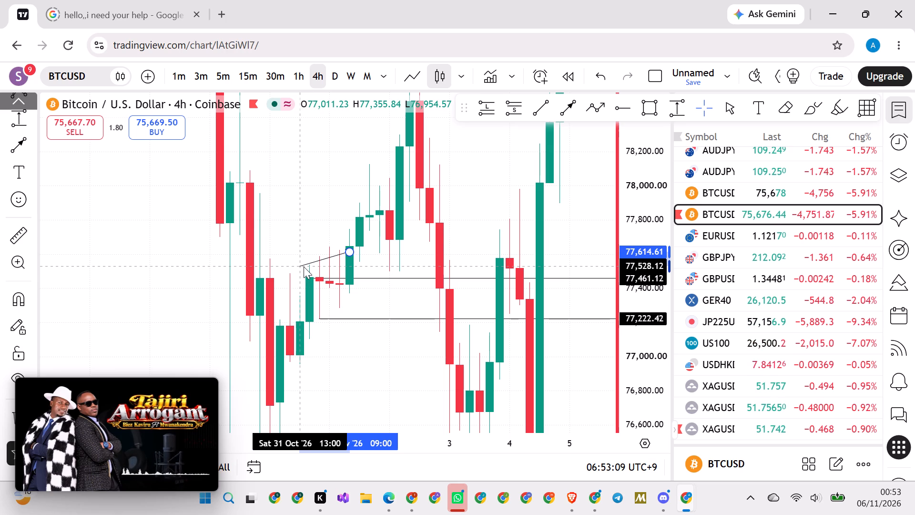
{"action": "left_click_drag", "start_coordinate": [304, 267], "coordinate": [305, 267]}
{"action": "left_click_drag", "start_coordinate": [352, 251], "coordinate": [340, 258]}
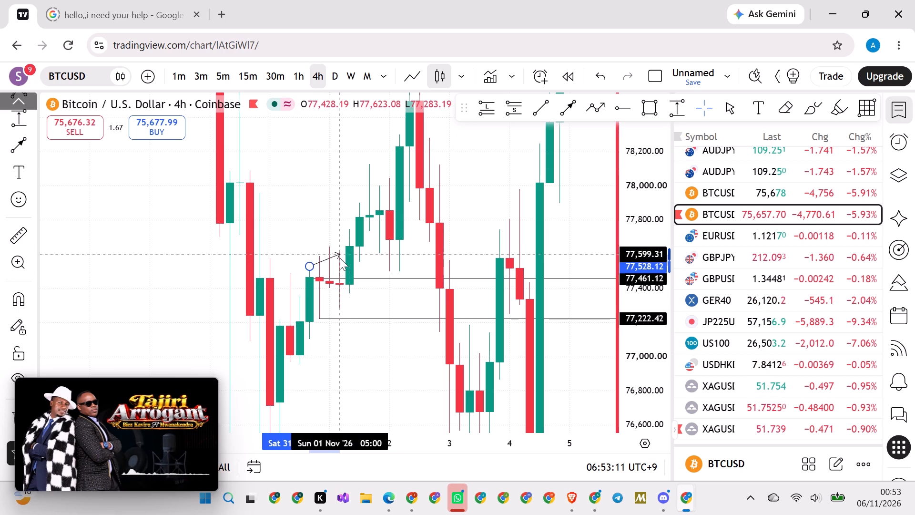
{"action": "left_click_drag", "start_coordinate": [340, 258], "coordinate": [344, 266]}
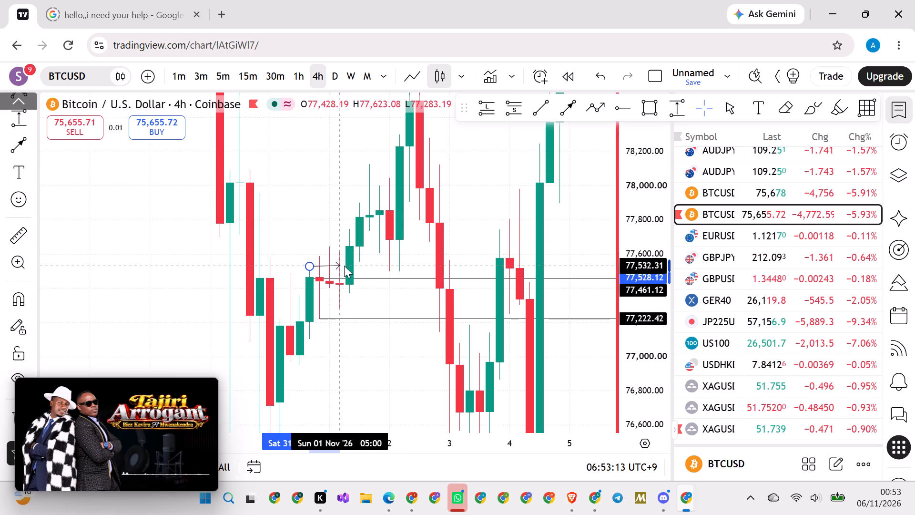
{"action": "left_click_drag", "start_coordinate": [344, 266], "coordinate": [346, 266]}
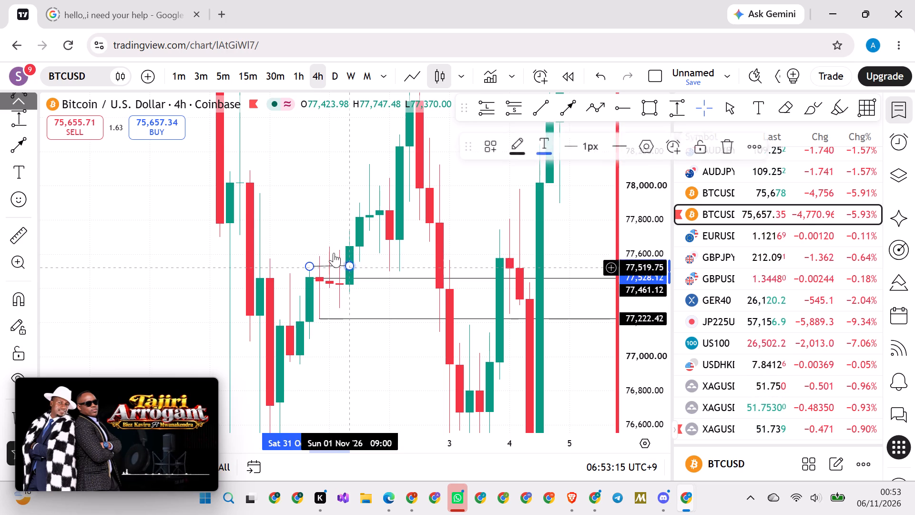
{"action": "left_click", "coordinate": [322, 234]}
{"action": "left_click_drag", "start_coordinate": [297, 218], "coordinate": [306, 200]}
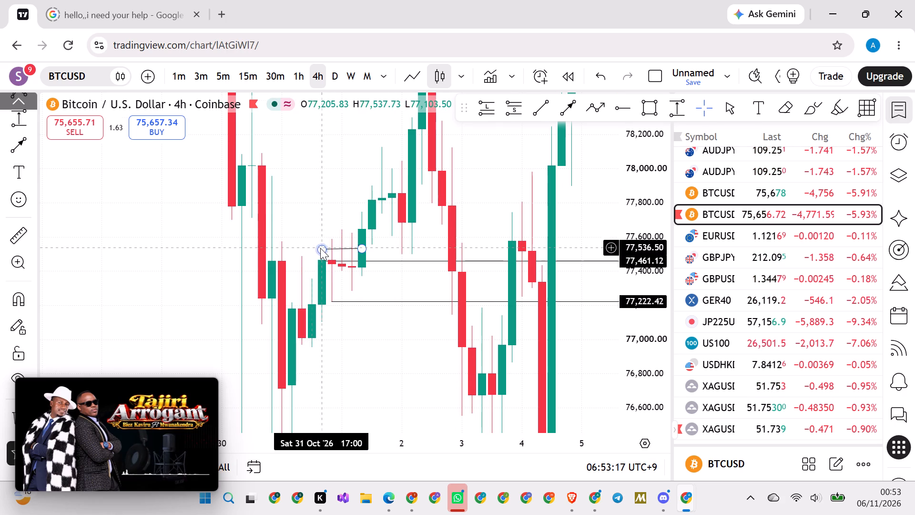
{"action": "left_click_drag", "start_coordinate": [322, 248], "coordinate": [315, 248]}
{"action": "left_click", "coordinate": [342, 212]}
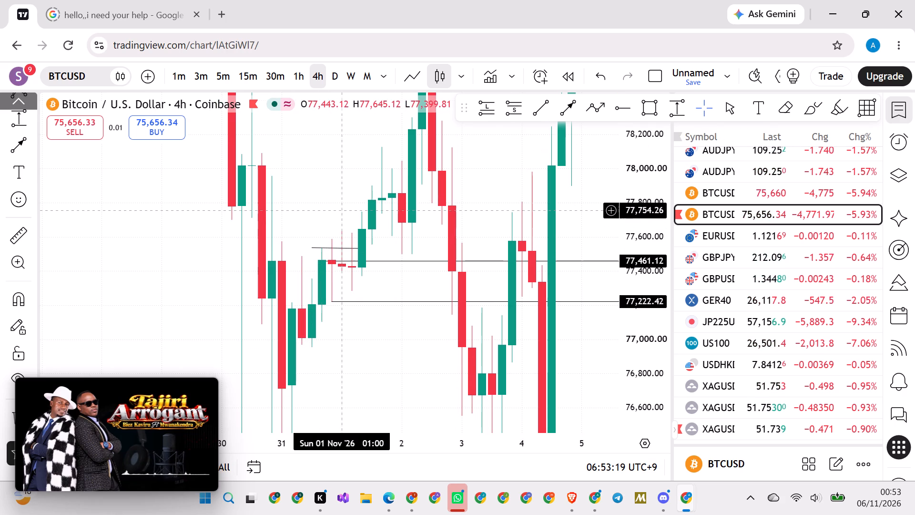
Examine the two horizontal rays and the arrow line against BTCUSD price action on the daily and 30-minute timeframes.
{"action": "left_click_drag", "start_coordinate": [342, 210], "coordinate": [306, 212]}
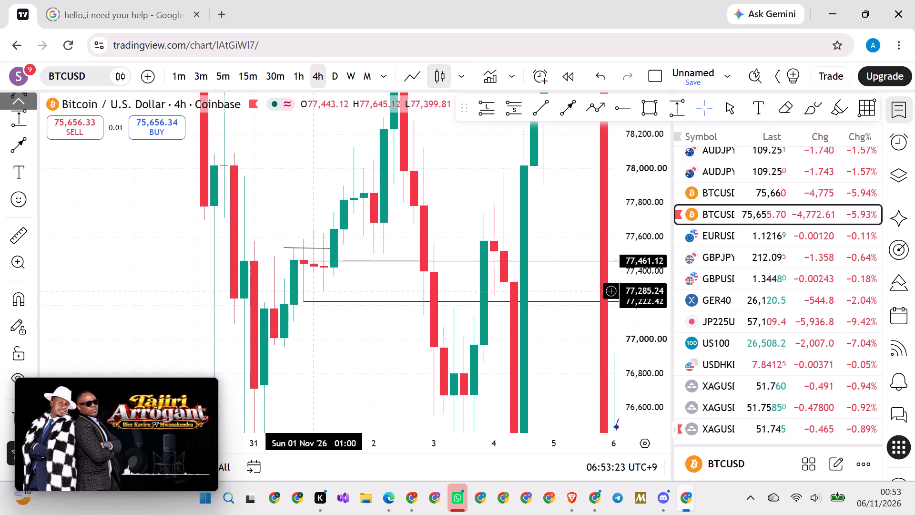
{"action": "left_click", "coordinate": [335, 75]}
{"action": "left_click_drag", "start_coordinate": [634, 172], "coordinate": [618, 283]}
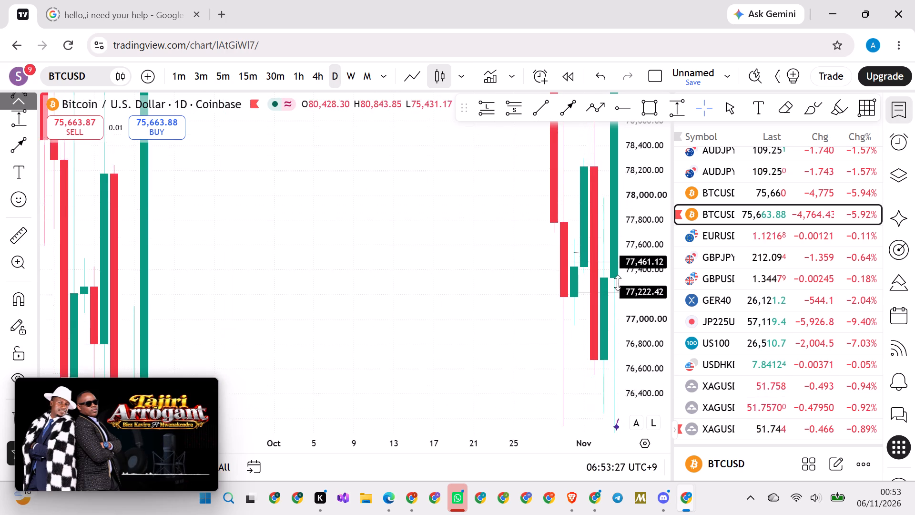
{"action": "left_click_drag", "start_coordinate": [618, 283], "coordinate": [618, 285]}
{"action": "scroll", "coordinate": [414, 262], "scroll_direction": "up", "scroll_amount": 18}
{"action": "left_click_drag", "start_coordinate": [412, 258], "coordinate": [325, 256]}
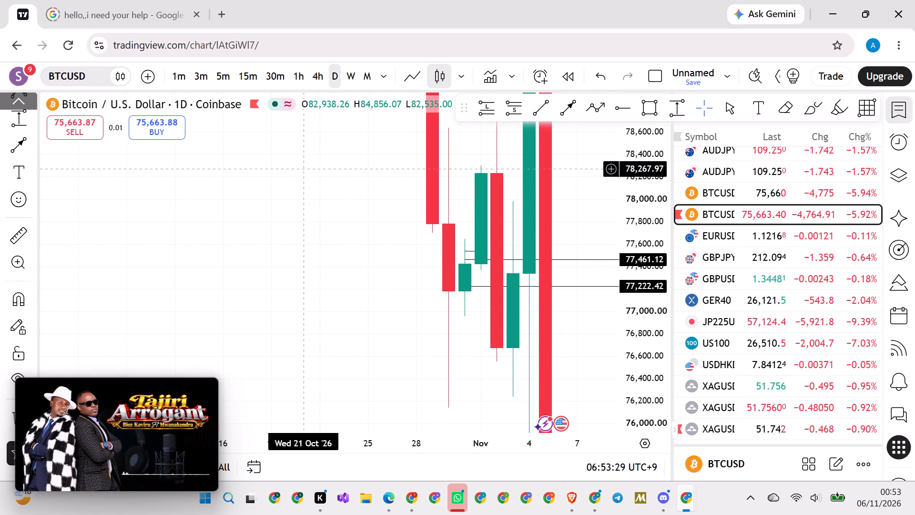
{"action": "left_click", "coordinate": [267, 76]}
{"action": "scroll", "coordinate": [355, 303], "scroll_direction": "down", "scroll_amount": 7}
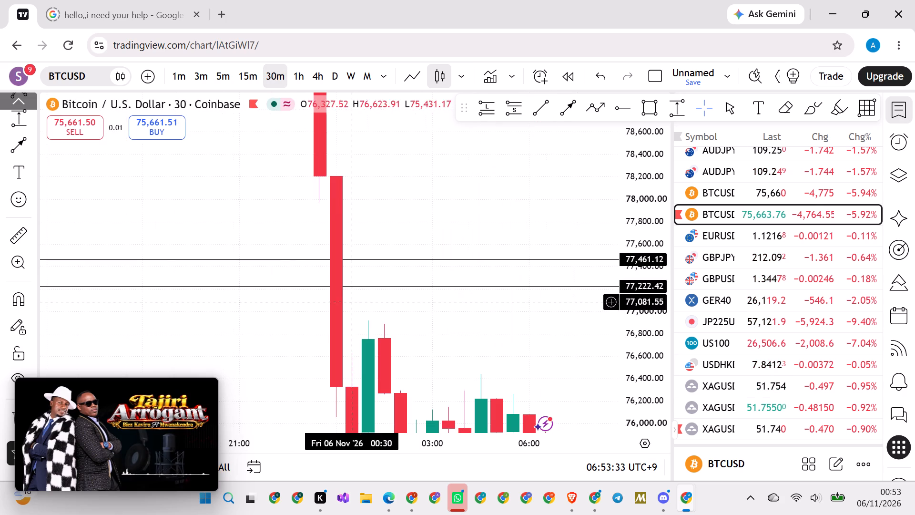
{"action": "scroll", "coordinate": [363, 309], "scroll_direction": "down", "scroll_amount": 20}
{"action": "scroll", "coordinate": [363, 309], "scroll_direction": "down", "scroll_amount": 20}
{"action": "scroll", "coordinate": [363, 309], "scroll_direction": "down", "scroll_amount": 14}
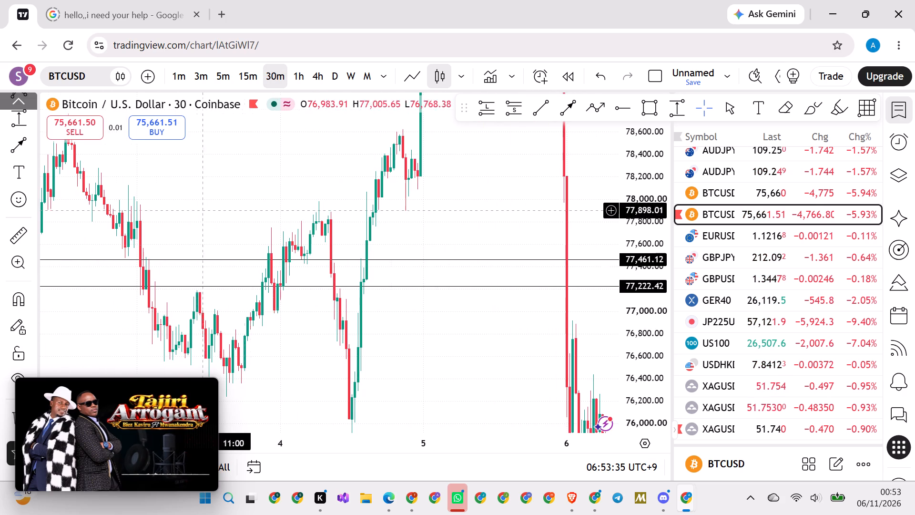
{"action": "left_click_drag", "start_coordinate": [194, 207], "coordinate": [555, 157]}
{"action": "left_click_drag", "start_coordinate": [265, 286], "coordinate": [360, 300]}
{"action": "left_click_drag", "start_coordinate": [402, 297], "coordinate": [309, 297]}
{"action": "scroll", "coordinate": [305, 302], "scroll_direction": "up", "scroll_amount": 3}
{"action": "scroll", "coordinate": [424, 253], "scroll_direction": "down", "scroll_amount": 2}
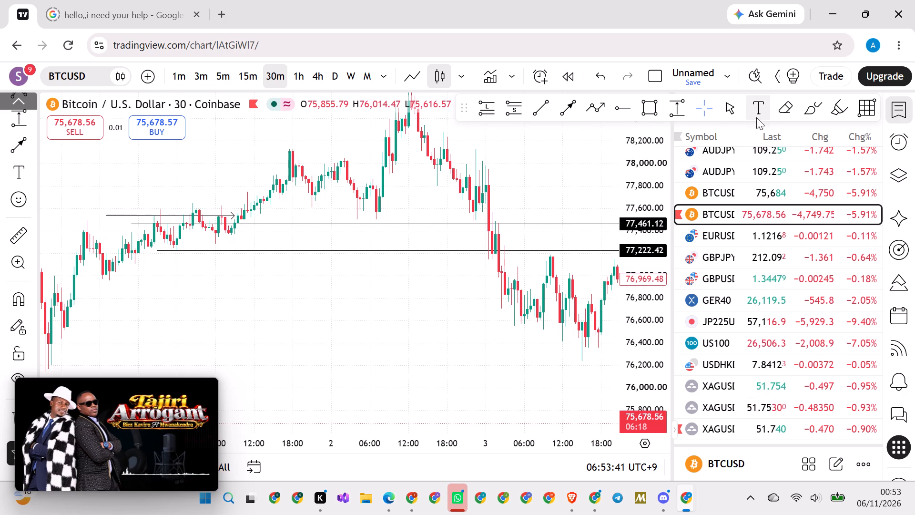
Erase both horizontal rays and the arrow line from the BTCUSD chart.
{"action": "left_click", "coordinate": [780, 106]}
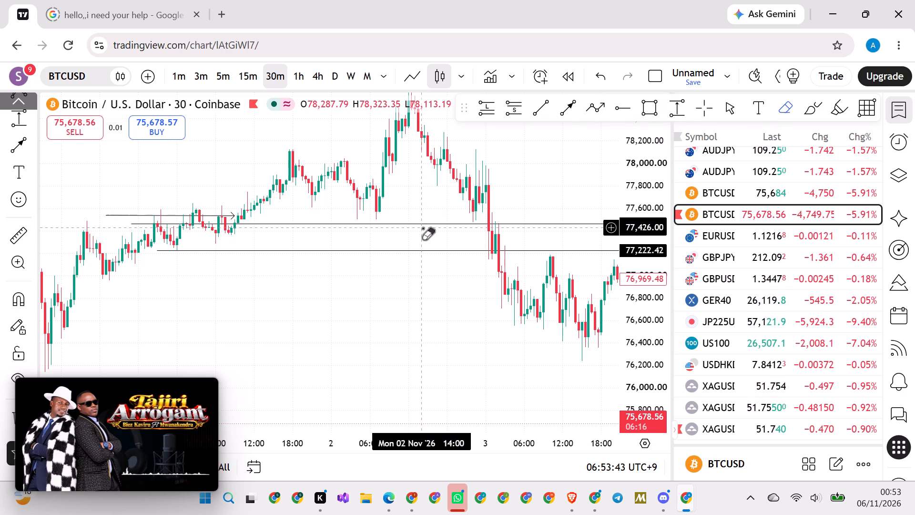
{"action": "left_click", "coordinate": [428, 225]}
{"action": "left_click", "coordinate": [422, 249]}
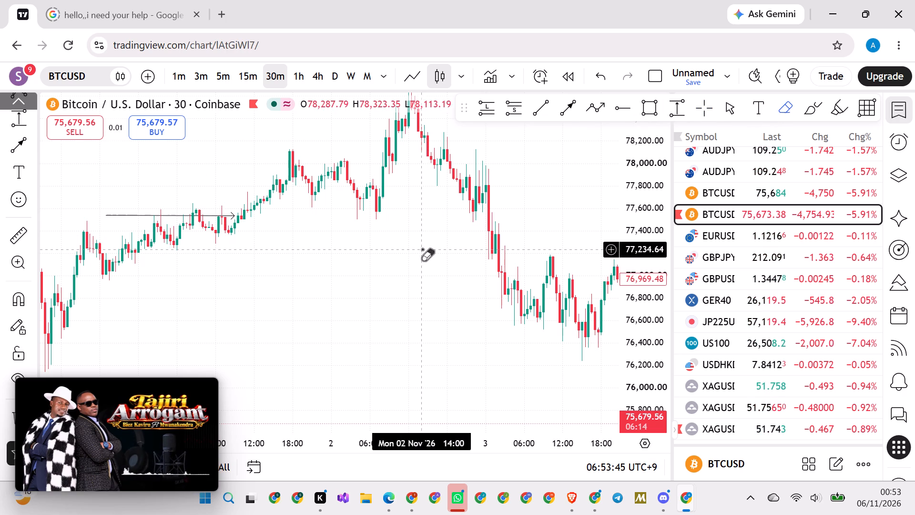
{"action": "left_click", "coordinate": [184, 215]}
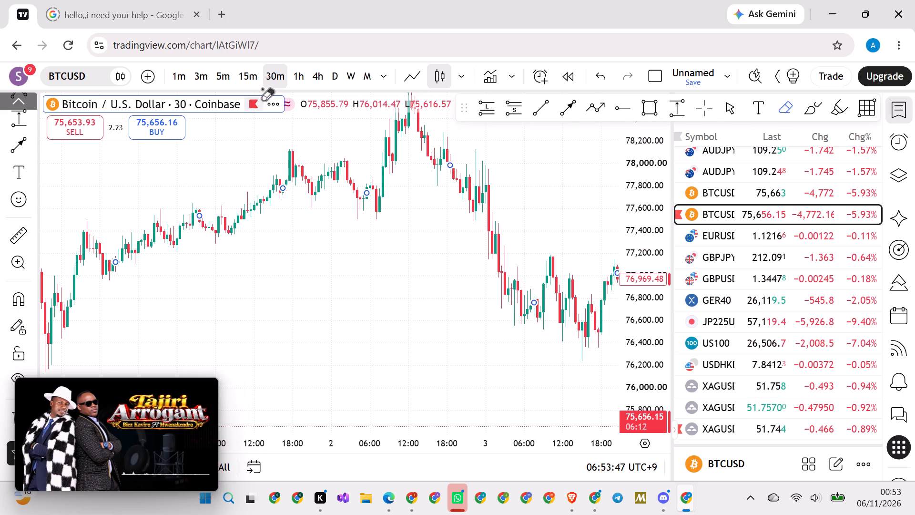
Return the BTCUSD chart to the 4-hour timeframe with the eraser put away, showing the latest November candles.
{"action": "left_click", "coordinate": [316, 76]}
{"action": "left_click", "coordinate": [353, 273]}
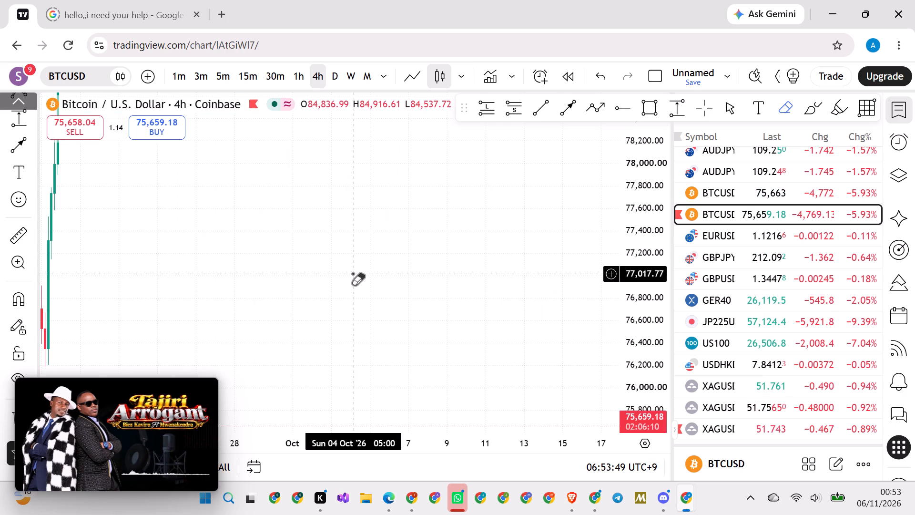
{"action": "right_click", "coordinate": [353, 272]}
{"action": "left_click_drag", "start_coordinate": [339, 242], "coordinate": [537, 314]}
{"action": "left_click_drag", "start_coordinate": [649, 194], "coordinate": [574, 514]}
{"action": "scroll", "coordinate": [451, 279], "scroll_direction": "down", "scroll_amount": 2}
{"action": "left_click_drag", "start_coordinate": [453, 279], "coordinate": [389, 361]}
{"action": "scroll", "coordinate": [407, 270], "scroll_direction": "up", "scroll_amount": 20}
{"action": "scroll", "coordinate": [407, 270], "scroll_direction": "up", "scroll_amount": 1}
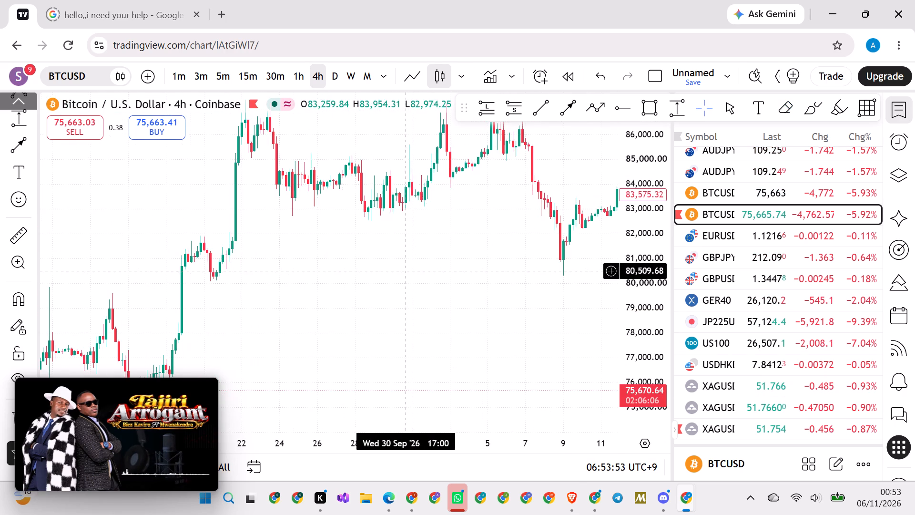
{"action": "left_click_drag", "start_coordinate": [450, 274], "coordinate": [32, 316]}
{"action": "left_click_drag", "start_coordinate": [501, 247], "coordinate": [257, 185]}
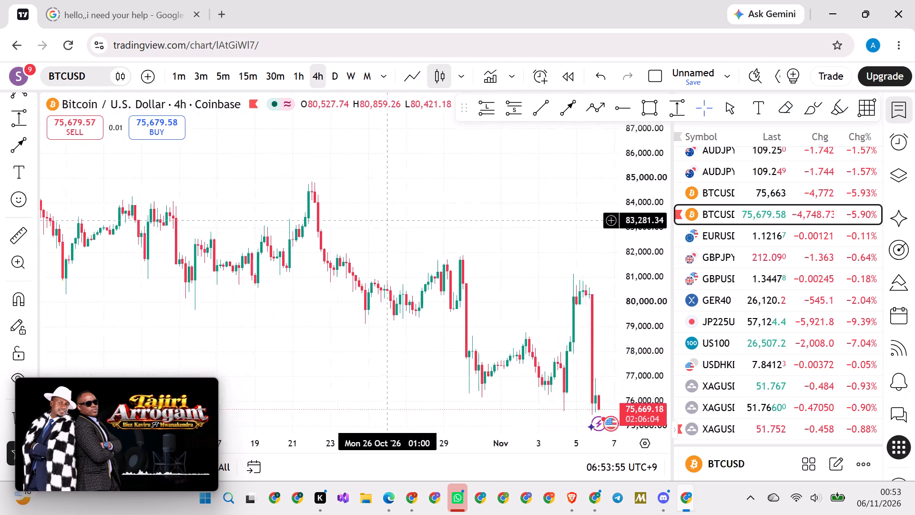
{"action": "left_click_drag", "start_coordinate": [257, 185], "coordinate": [116, 151]}
Examine BTCUSD 4-hour price action from late October to the latest candles around the sharp 5 November drop.
{"action": "scroll", "coordinate": [396, 259], "scroll_direction": "up", "scroll_amount": 3}
{"action": "left_click_drag", "start_coordinate": [353, 260], "coordinate": [487, 262]}
{"action": "left_click_drag", "start_coordinate": [442, 273], "coordinate": [503, 203]}
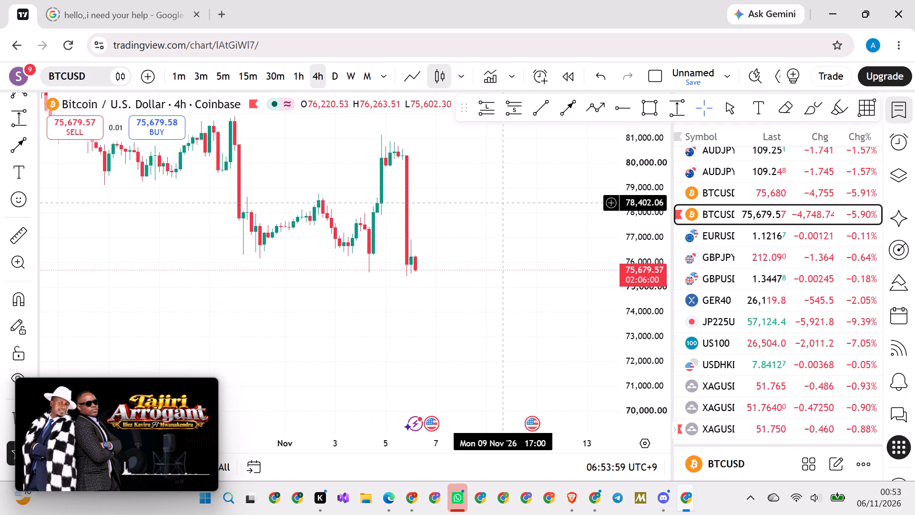
{"action": "left_click_drag", "start_coordinate": [459, 197], "coordinate": [529, 258]}
{"action": "left_click_drag", "start_coordinate": [506, 280], "coordinate": [548, 250]}
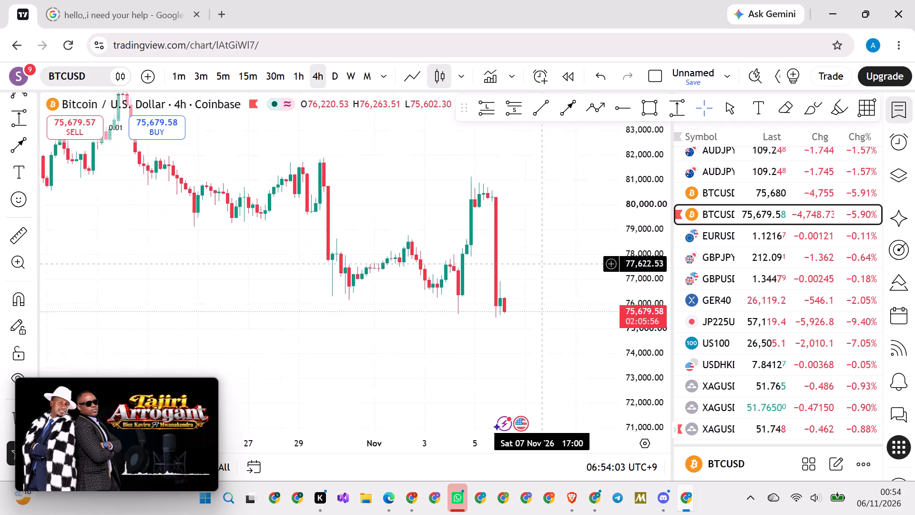
{"action": "left_click_drag", "start_coordinate": [548, 250], "coordinate": [531, 228]}
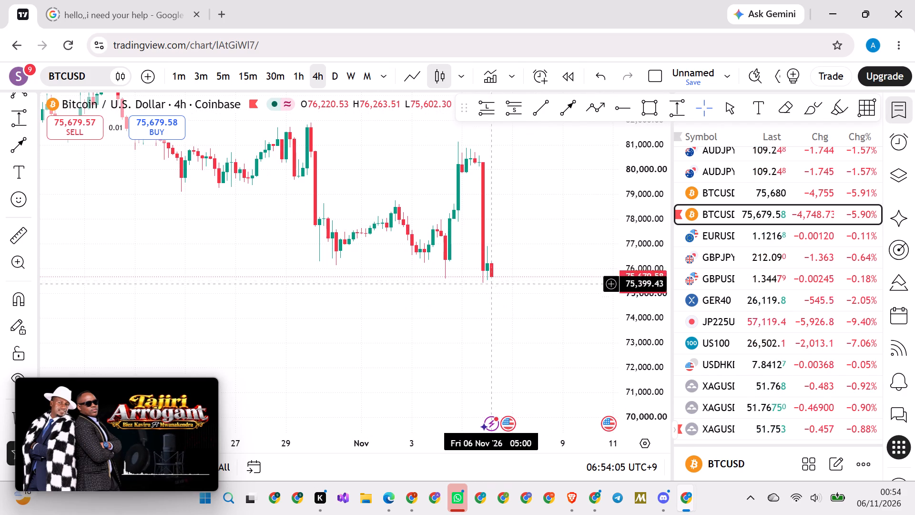
{"action": "scroll", "coordinate": [545, 239], "scroll_direction": "up", "scroll_amount": 2}
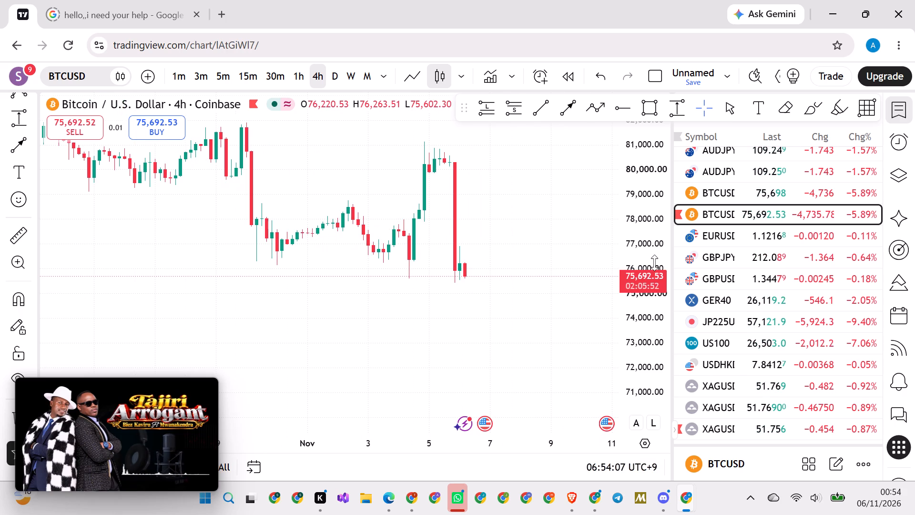
{"action": "scroll", "coordinate": [654, 256], "scroll_direction": "up", "scroll_amount": 3}
{"action": "scroll", "coordinate": [549, 222], "scroll_direction": "down", "scroll_amount": 1}
{"action": "scroll", "coordinate": [549, 225], "scroll_direction": "up", "scroll_amount": 11}
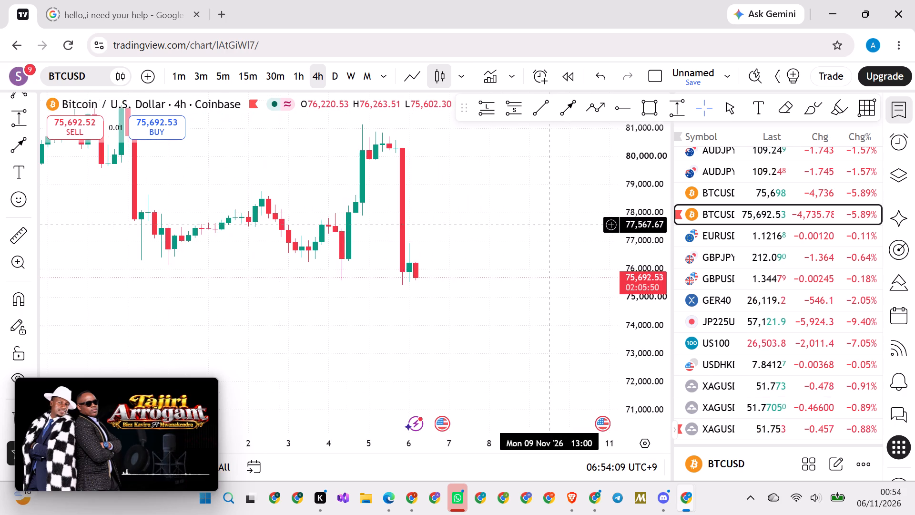
{"action": "scroll", "coordinate": [460, 212], "scroll_direction": "up", "scroll_amount": 6}
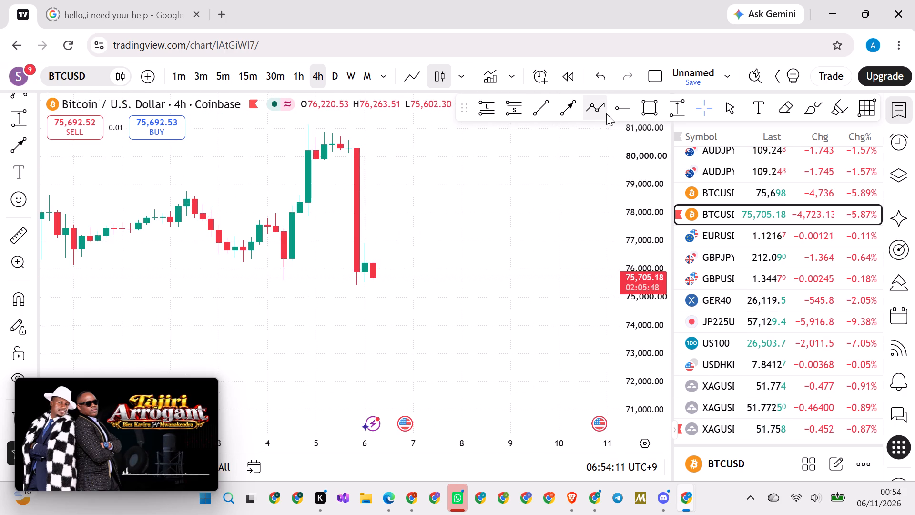
Draw a horizontal ray at 76,958.25, starting at the upper wick of the 6 November 01:00 candle.
{"action": "left_click", "coordinate": [613, 109]}
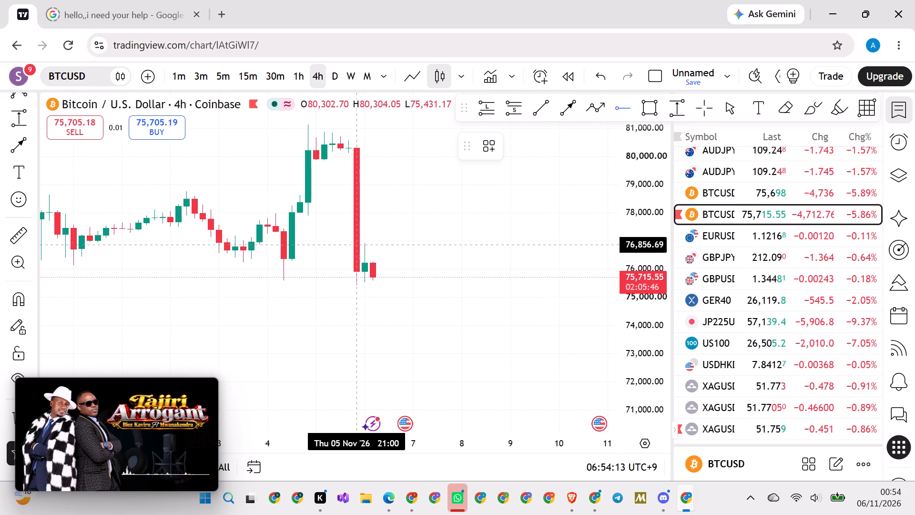
{"action": "left_click", "coordinate": [363, 242]}
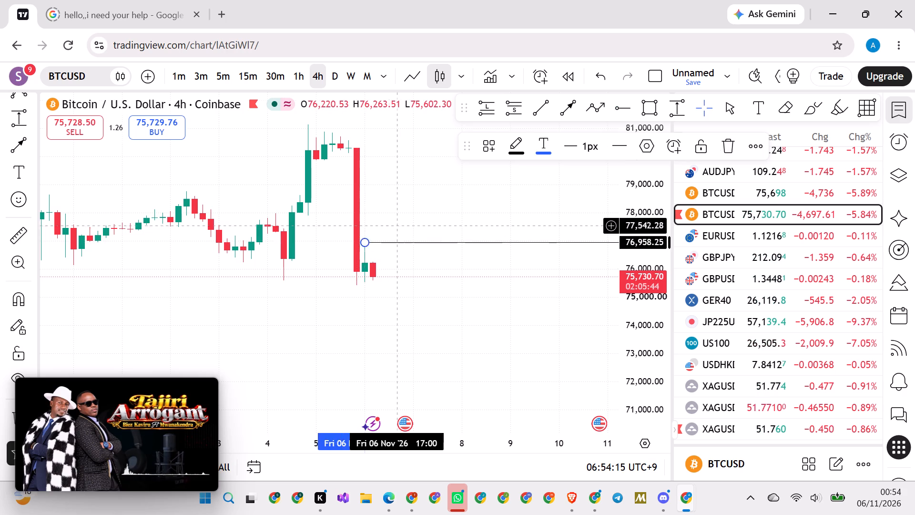
{"action": "left_click", "coordinate": [398, 222]}
Move the horizontal ray down to 76,919.73 at the wick tip of the 6 November 01:00 candle.
{"action": "left_click_drag", "start_coordinate": [378, 216], "coordinate": [478, 216]}
{"action": "scroll", "coordinate": [640, 287], "scroll_direction": "up", "scroll_amount": 20}
{"action": "scroll", "coordinate": [640, 287], "scroll_direction": "up", "scroll_amount": 12}
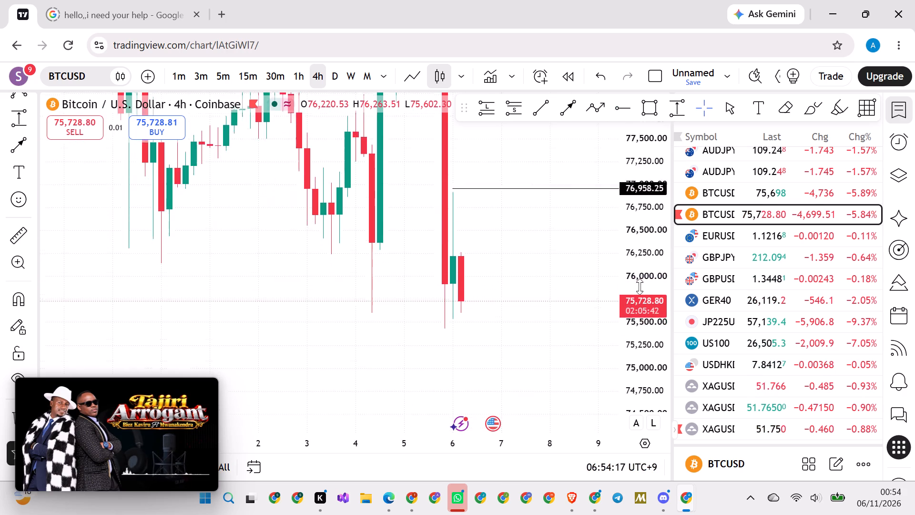
{"action": "scroll", "coordinate": [640, 287], "scroll_direction": "up", "scroll_amount": 8}
{"action": "left_click_drag", "start_coordinate": [463, 180], "coordinate": [534, 241]}
{"action": "scroll", "coordinate": [426, 246], "scroll_direction": "up", "scroll_amount": 20}
{"action": "scroll", "coordinate": [426, 246], "scroll_direction": "up", "scroll_amount": 3}
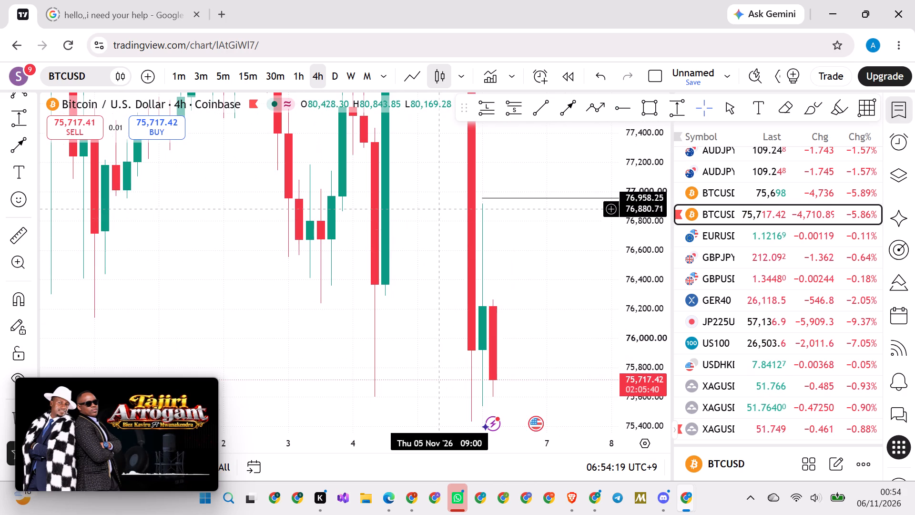
{"action": "left_click_drag", "start_coordinate": [481, 198], "coordinate": [487, 203]}
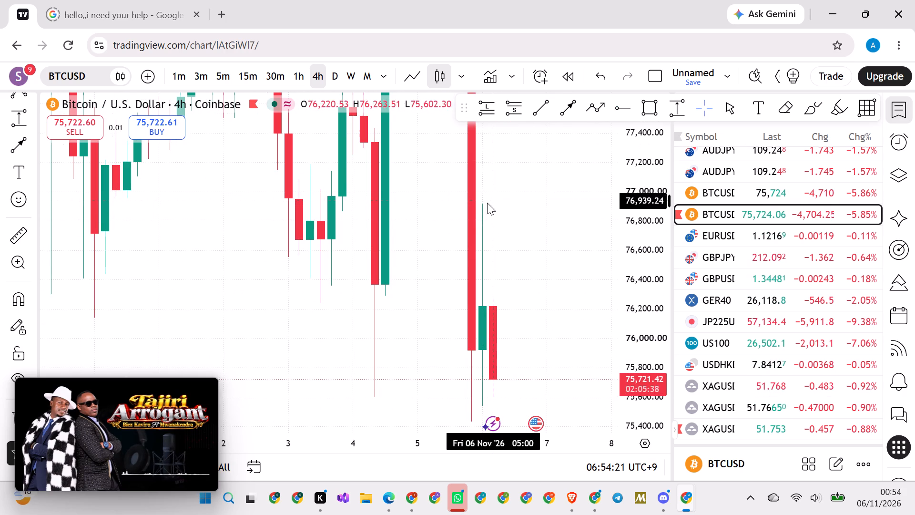
{"action": "left_click_drag", "start_coordinate": [487, 203], "coordinate": [483, 203]}
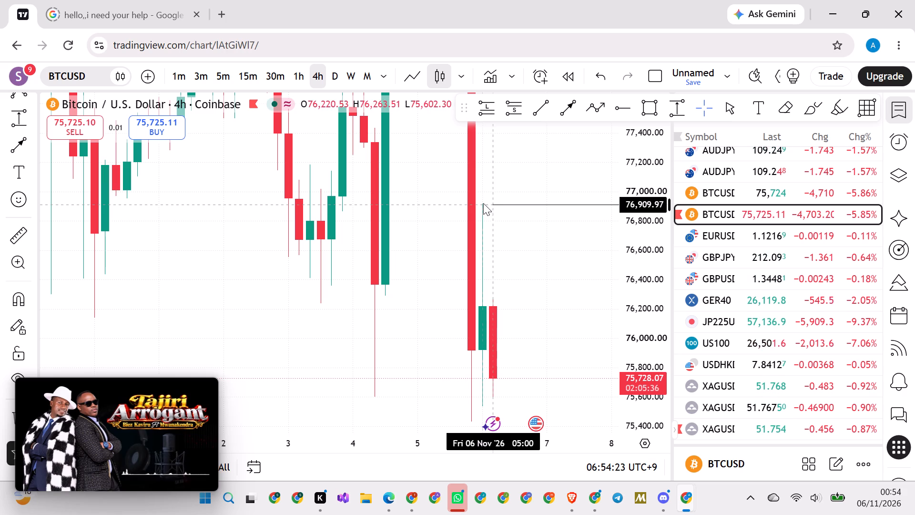
{"action": "left_click_drag", "start_coordinate": [483, 203], "coordinate": [481, 203]}
{"action": "left_click", "coordinate": [498, 227]}
Draw a horizontal ray at 75,915.00, starting at the bottom of the 5 November 21:00 candle's body.
{"action": "scroll", "coordinate": [513, 246], "scroll_direction": "up", "scroll_amount": 4}
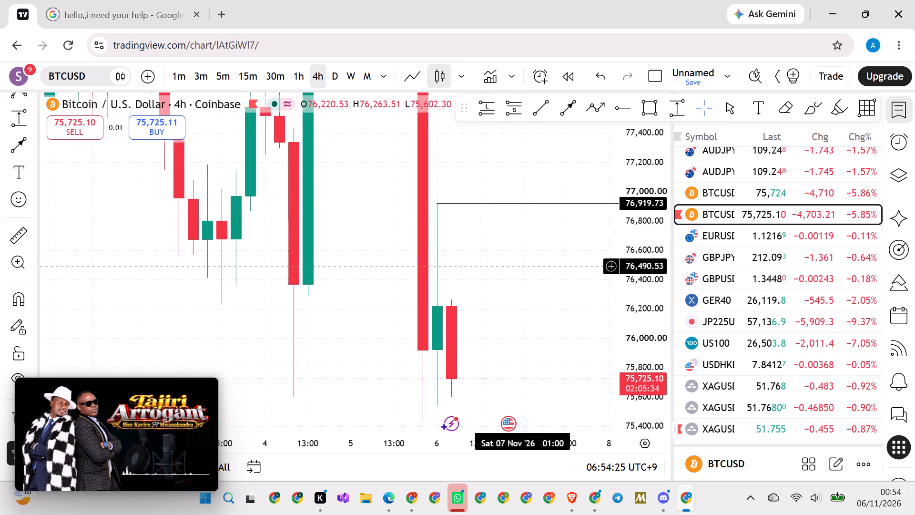
{"action": "left_click", "coordinate": [619, 104]}
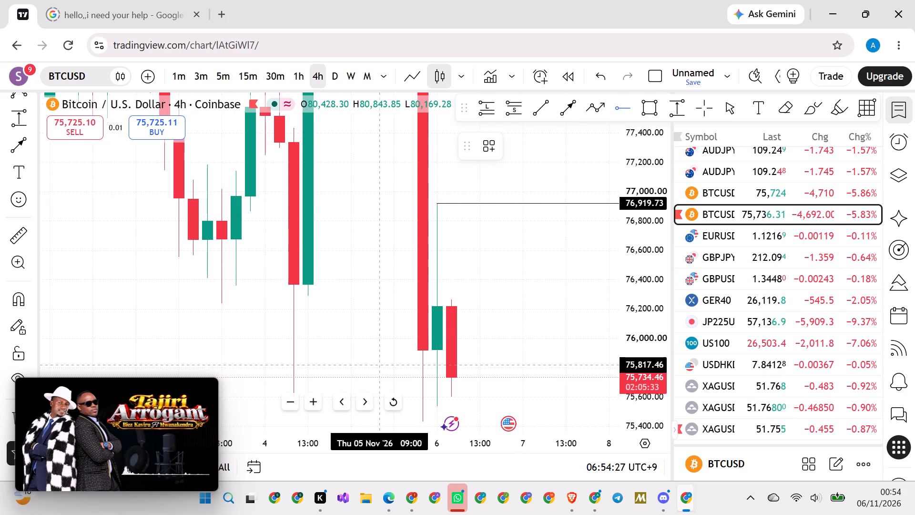
{"action": "left_click", "coordinate": [421, 350]}
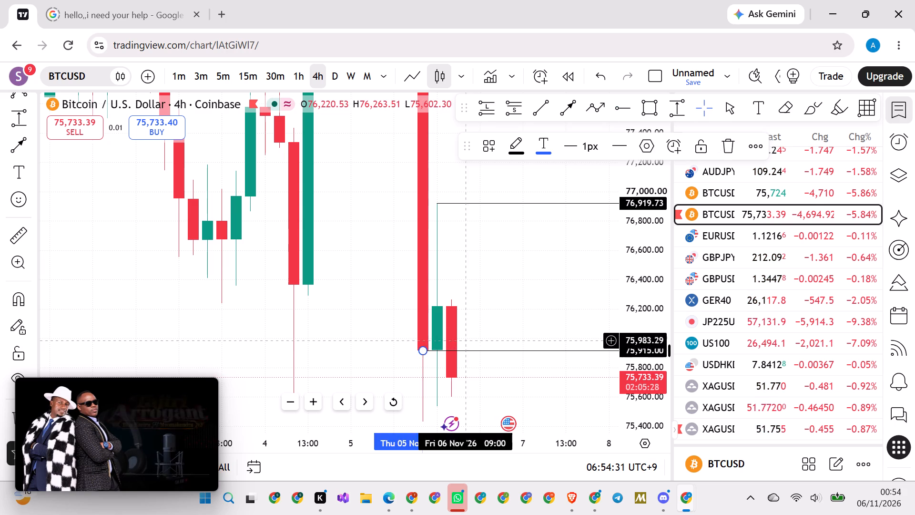
{"action": "left_click", "coordinate": [522, 306]}
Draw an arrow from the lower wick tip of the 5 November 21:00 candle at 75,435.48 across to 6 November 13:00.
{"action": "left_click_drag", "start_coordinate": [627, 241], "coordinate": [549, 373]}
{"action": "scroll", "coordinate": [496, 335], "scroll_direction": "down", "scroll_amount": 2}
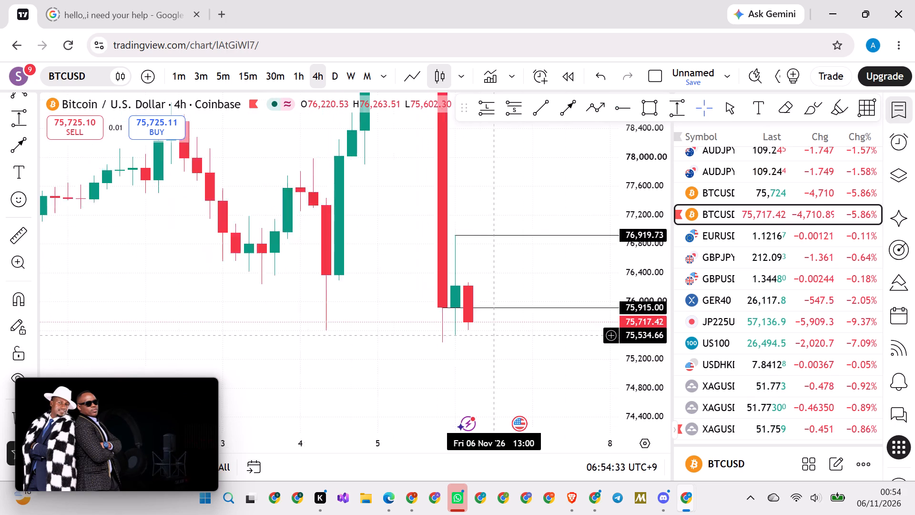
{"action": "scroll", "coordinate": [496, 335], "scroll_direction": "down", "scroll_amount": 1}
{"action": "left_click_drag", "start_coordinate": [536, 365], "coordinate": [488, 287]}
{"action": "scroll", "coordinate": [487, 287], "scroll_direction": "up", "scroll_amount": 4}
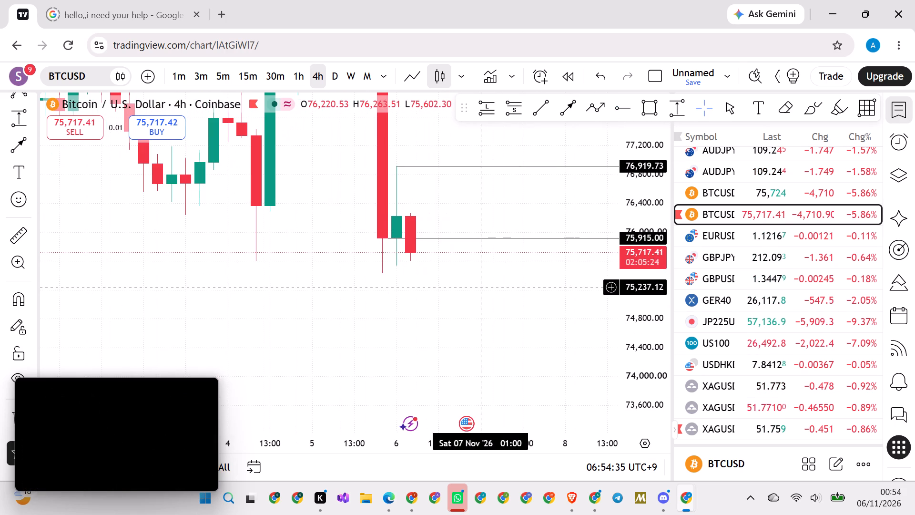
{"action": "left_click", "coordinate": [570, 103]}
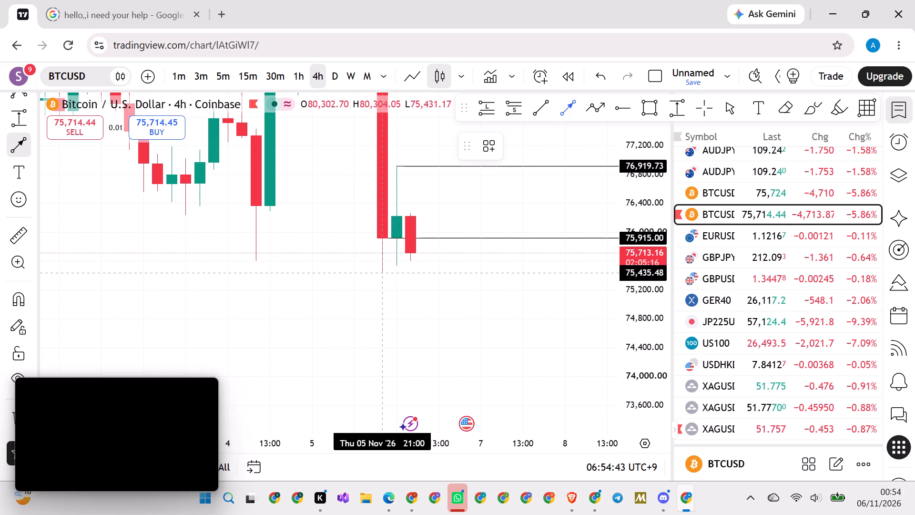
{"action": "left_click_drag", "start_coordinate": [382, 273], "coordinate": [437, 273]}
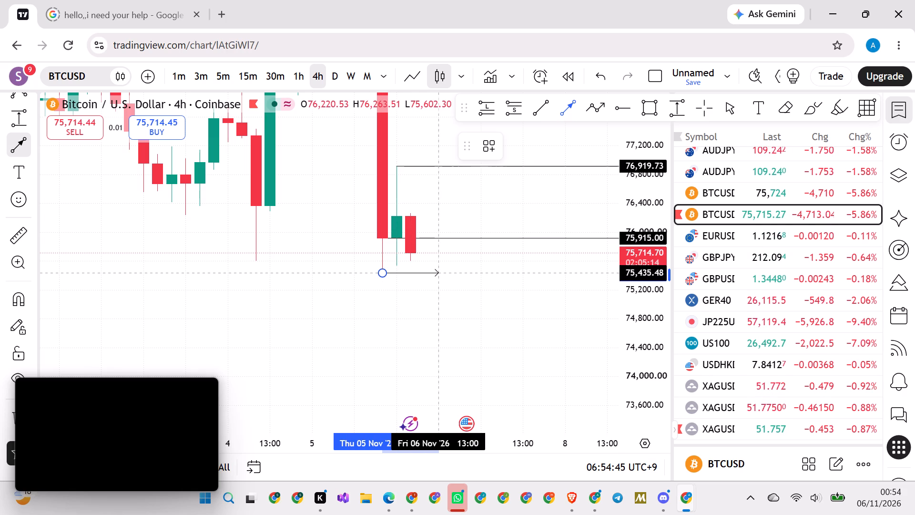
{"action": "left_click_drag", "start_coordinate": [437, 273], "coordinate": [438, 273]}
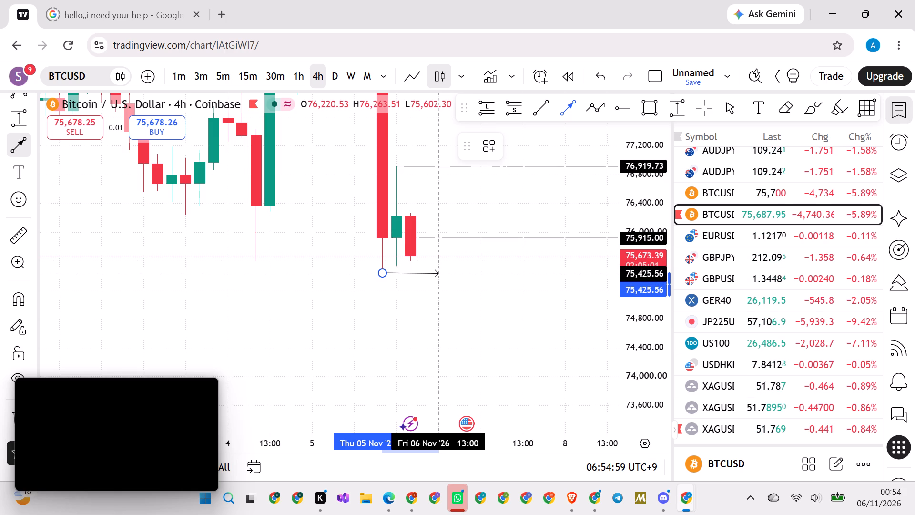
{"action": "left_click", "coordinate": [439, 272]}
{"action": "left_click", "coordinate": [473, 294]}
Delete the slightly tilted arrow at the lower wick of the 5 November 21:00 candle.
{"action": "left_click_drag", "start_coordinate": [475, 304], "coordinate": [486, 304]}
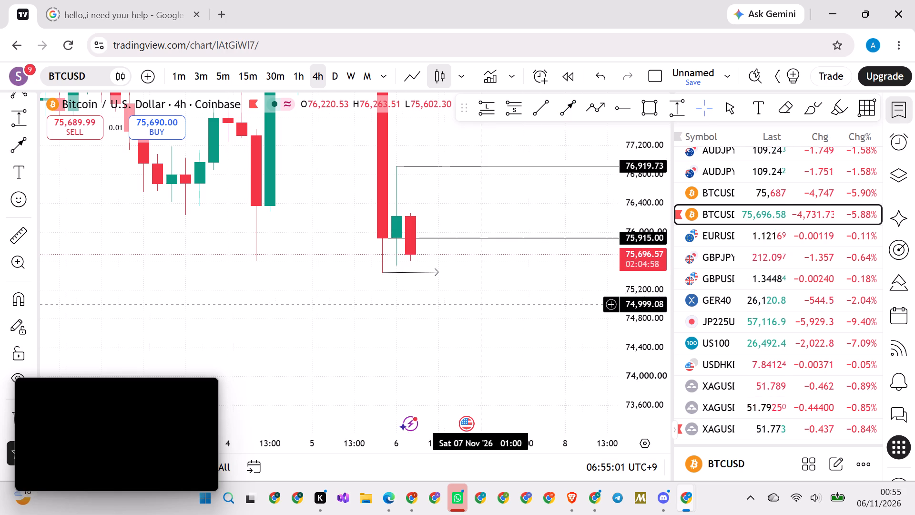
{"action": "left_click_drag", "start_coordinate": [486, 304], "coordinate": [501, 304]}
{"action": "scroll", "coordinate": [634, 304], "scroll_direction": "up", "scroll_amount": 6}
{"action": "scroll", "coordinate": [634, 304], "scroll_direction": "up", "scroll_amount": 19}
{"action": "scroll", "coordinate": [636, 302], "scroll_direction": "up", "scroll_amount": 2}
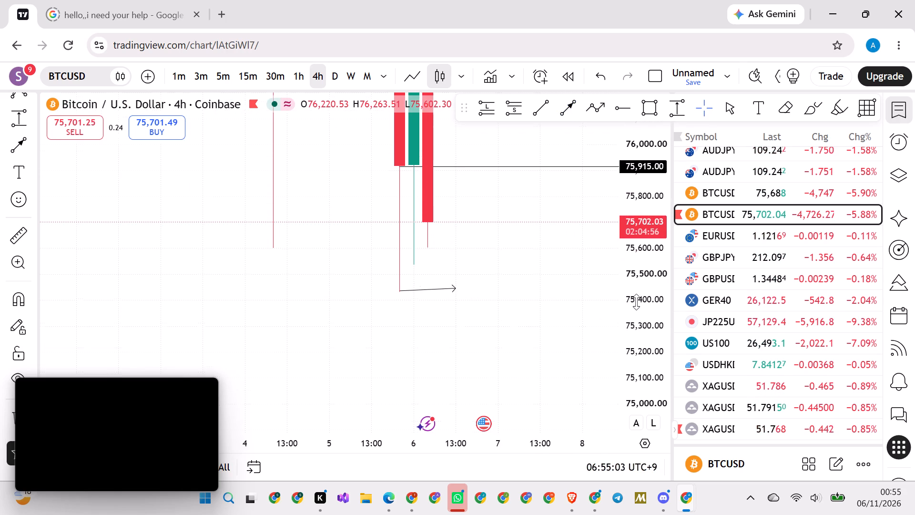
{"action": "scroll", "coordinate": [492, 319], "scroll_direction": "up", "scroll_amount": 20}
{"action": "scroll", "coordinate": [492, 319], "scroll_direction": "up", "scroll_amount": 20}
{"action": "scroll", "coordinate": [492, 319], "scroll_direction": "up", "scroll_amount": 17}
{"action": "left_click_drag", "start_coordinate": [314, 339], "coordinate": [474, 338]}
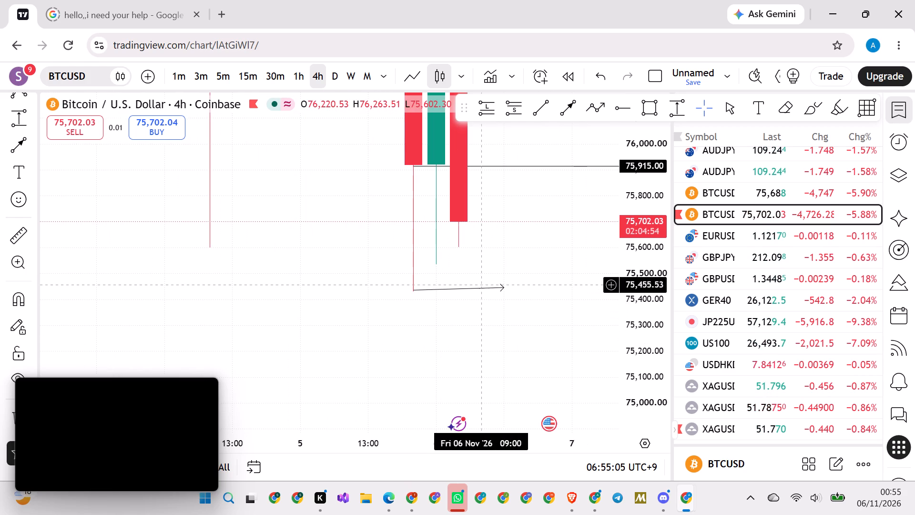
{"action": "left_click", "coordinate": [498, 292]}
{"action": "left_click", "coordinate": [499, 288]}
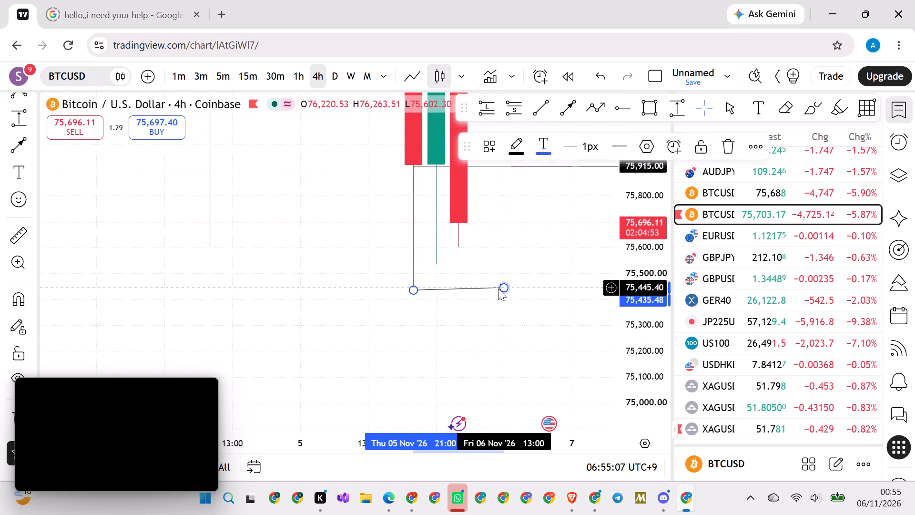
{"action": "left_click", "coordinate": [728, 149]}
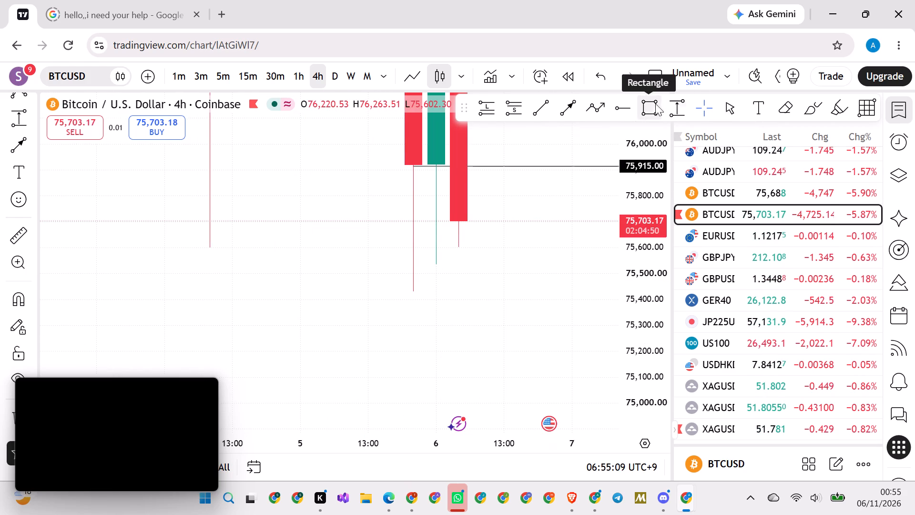
Draw a level arrow at 75,433.46 from the lower wick tip of the 5 November 21:00 candle to 6 November 17:00.
{"action": "left_click", "coordinate": [565, 108]}
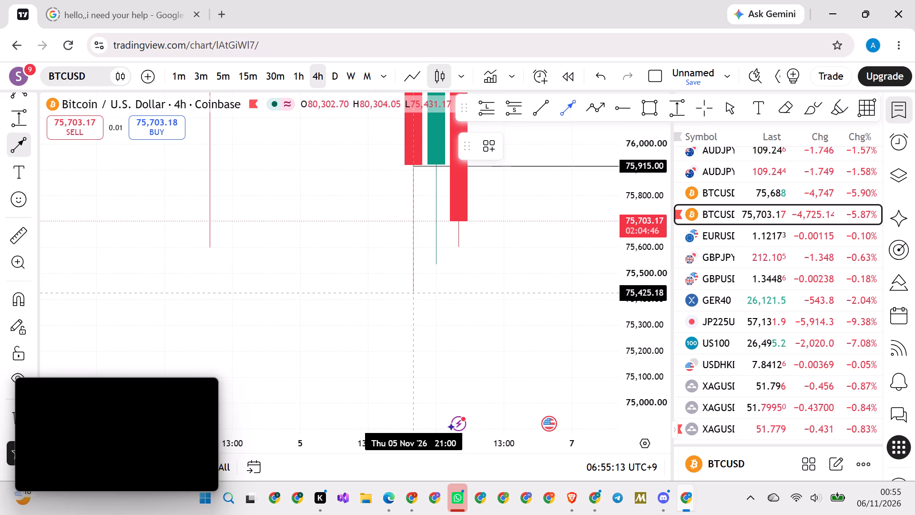
{"action": "left_click_drag", "start_coordinate": [413, 290], "coordinate": [521, 290]}
{"action": "left_click", "coordinate": [523, 290]}
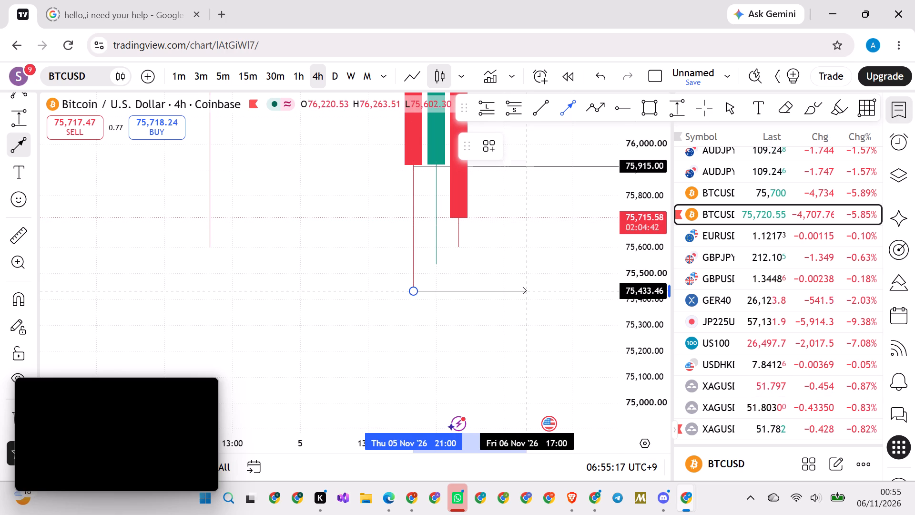
{"action": "left_click", "coordinate": [508, 328]}
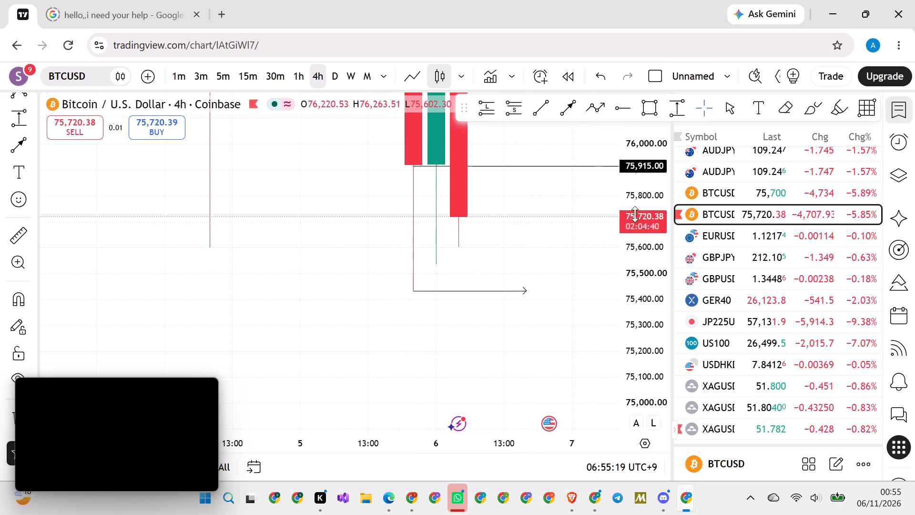
{"action": "left_click_drag", "start_coordinate": [646, 225], "coordinate": [585, 395]}
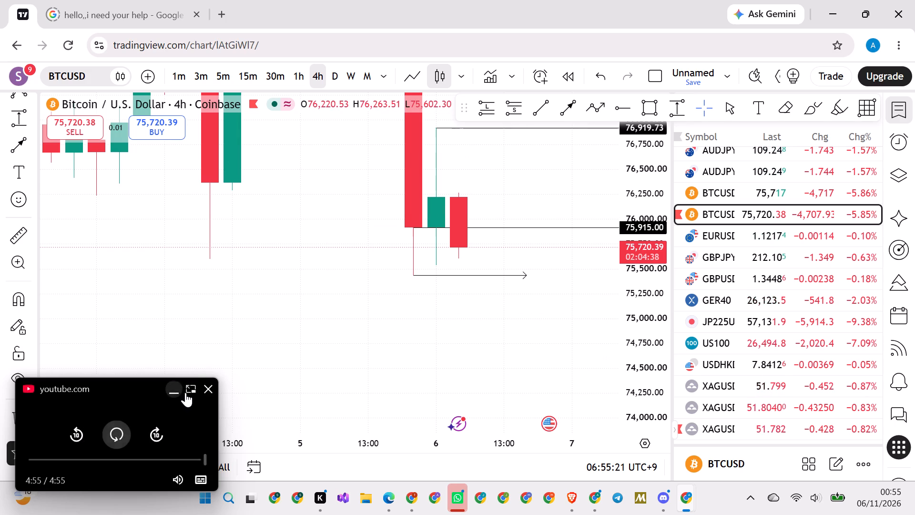
Switch to the YouTube video's page in Brave and search for "bon starkid songs".
{"action": "left_click", "coordinate": [189, 391]}
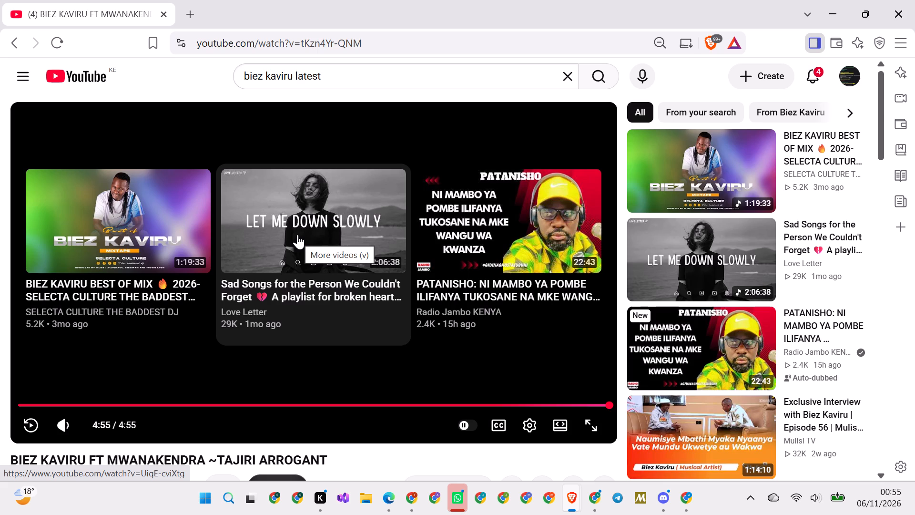
{"action": "left_click", "coordinate": [355, 79]}
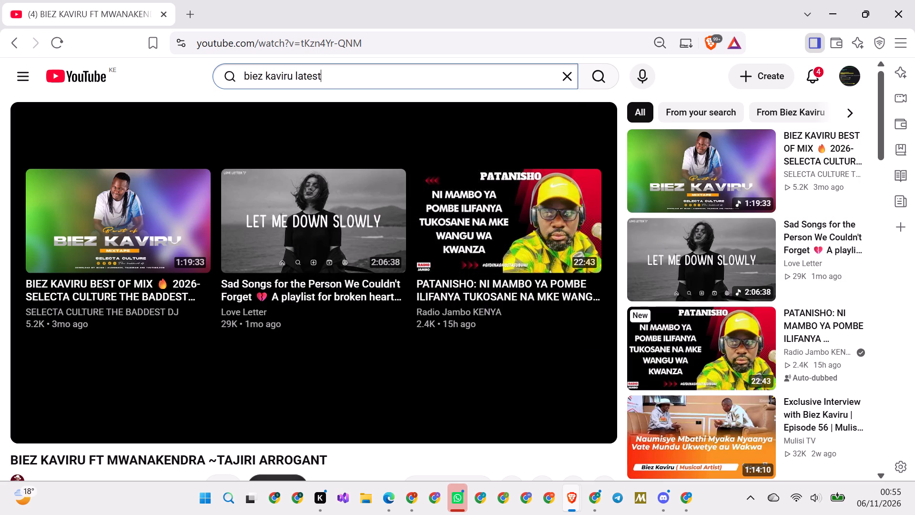
{"action": "key", "text": "BackSpace"}
{"action": "key", "text": "BackSpace"}
{"action": "key", "text": "BackSpace"}
{"action": "key", "text": "BackSpace"}
{"action": "key", "text": "BackSpace"}
{"action": "key", "text": "BackSpace"}
{"action": "key", "text": "BackSpace"}
{"action": "key", "text": "BackSpace"}
{"action": "key", "text": "BackSpace"}
{"action": "key", "text": "BackSpace"}
{"action": "key", "text": "BackSpace"}
{"action": "key", "text": "BackSpace"}
{"action": "key", "text": "BackSpace"}
{"action": "key", "text": "BackSpace"}
{"action": "key", "text": "BackSpace"}
{"action": "key", "text": "BackSpace"}
{"action": "key", "text": "BackSpace"}
{"action": "key", "text": "BackSpace"}
{"action": "key", "text": "BackSpace"}
{"action": "key", "text": "BackSpace"}
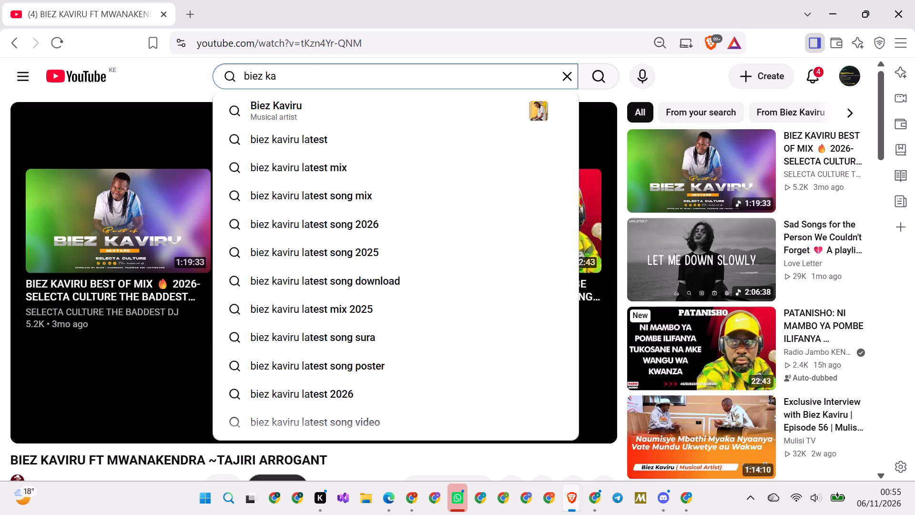
{"action": "type", "text": "bo"}
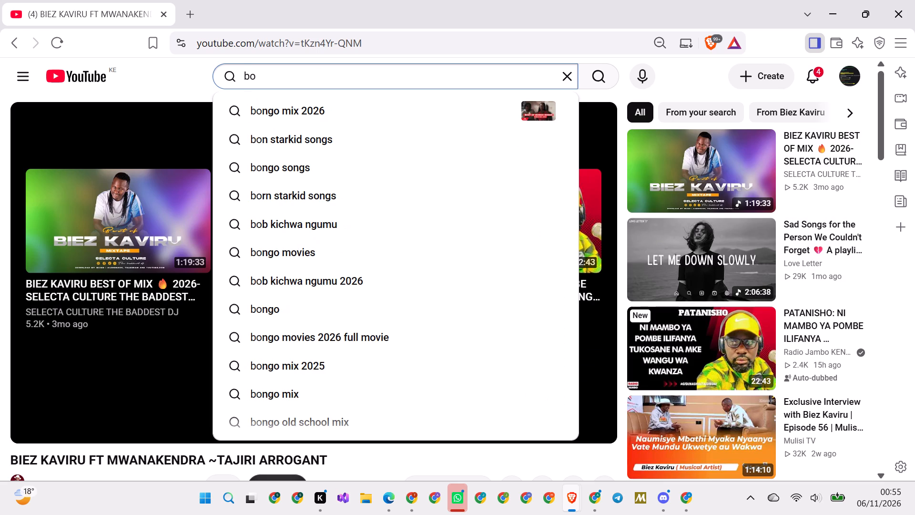
{"action": "key", "text": "n"}
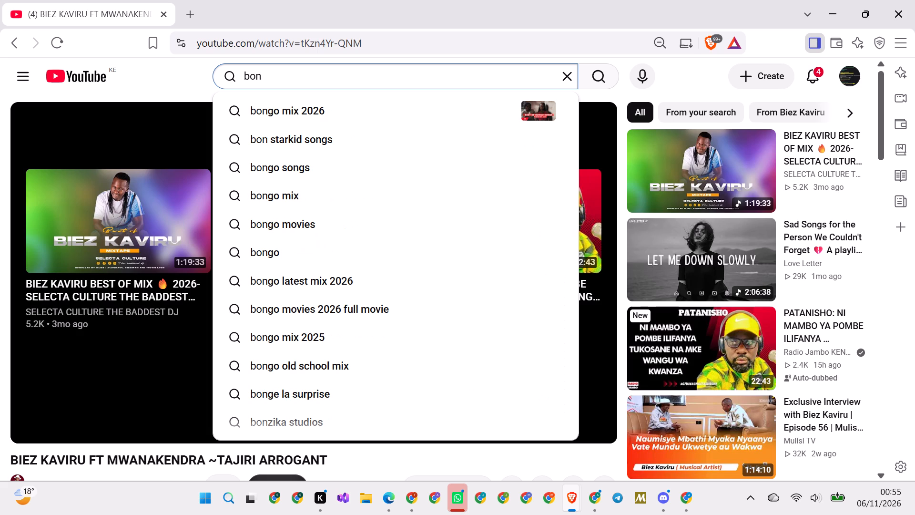
{"action": "left_click", "coordinate": [327, 137]}
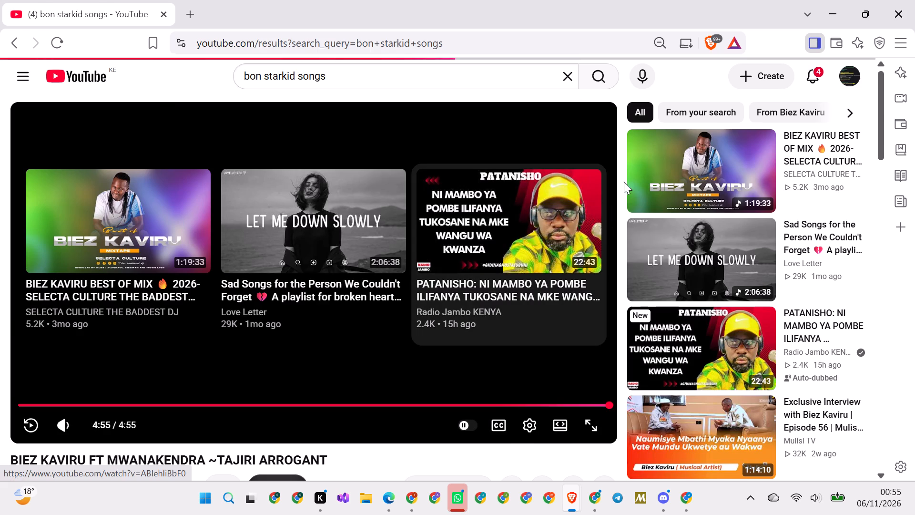
Play the "Mix - Bon Starkid" playlist from the search results.
{"action": "scroll", "coordinate": [347, 315], "scroll_direction": "down", "scroll_amount": 1}
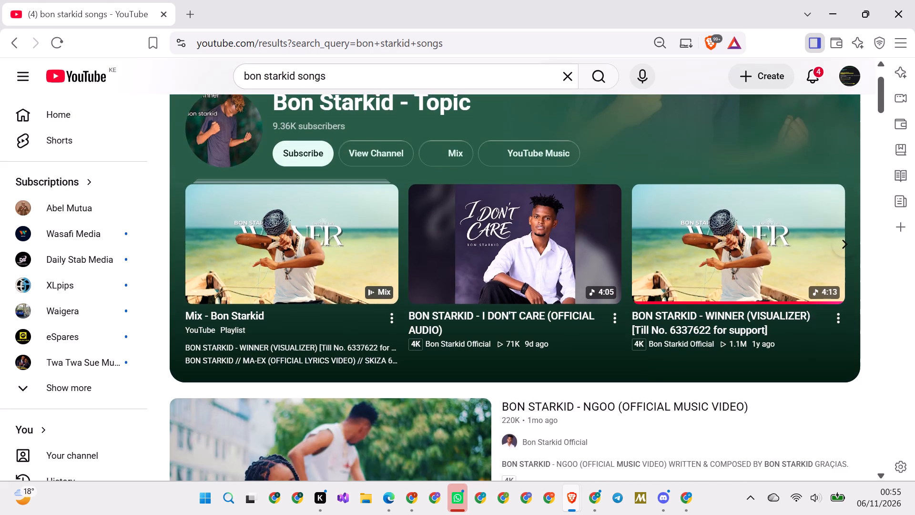
{"action": "left_click", "coordinate": [290, 249]}
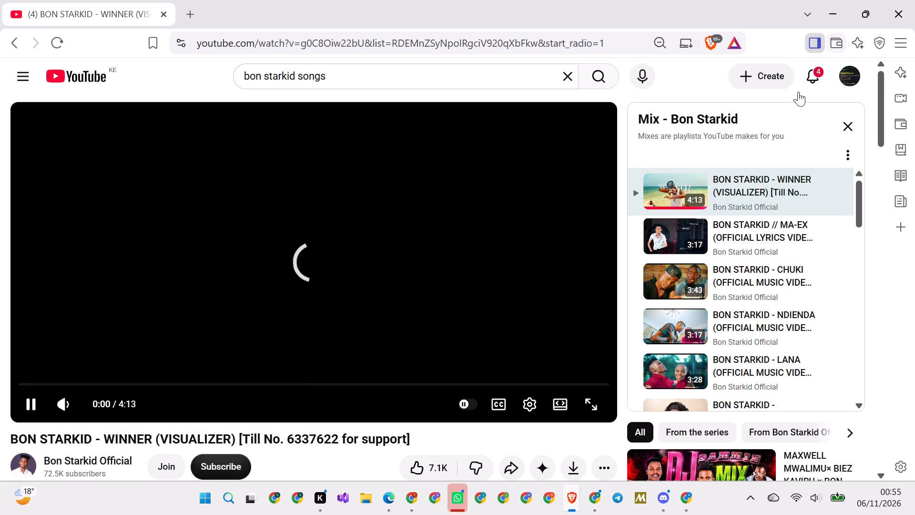
Hide the browser sidebar and show the playing video in picture-in-picture.
{"action": "left_click", "coordinate": [816, 40]}
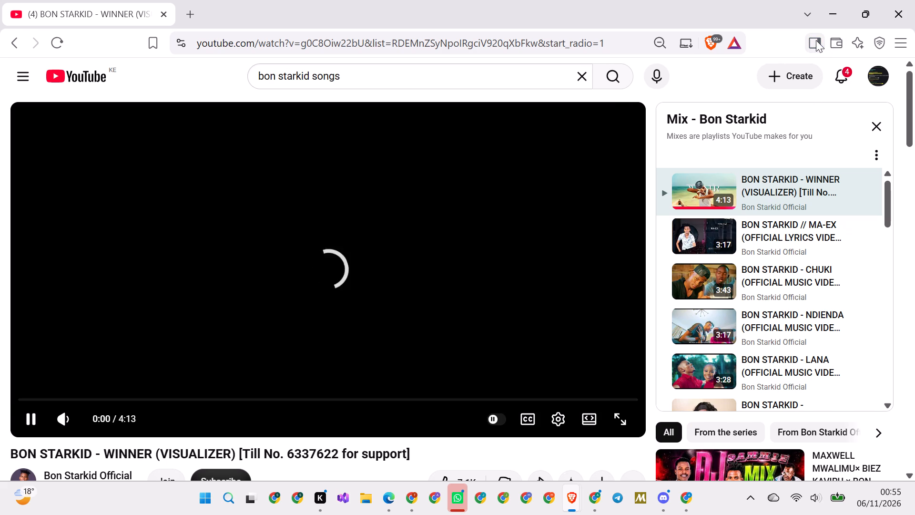
{"action": "left_click", "coordinate": [816, 40]}
{"action": "left_click", "coordinate": [816, 40]}
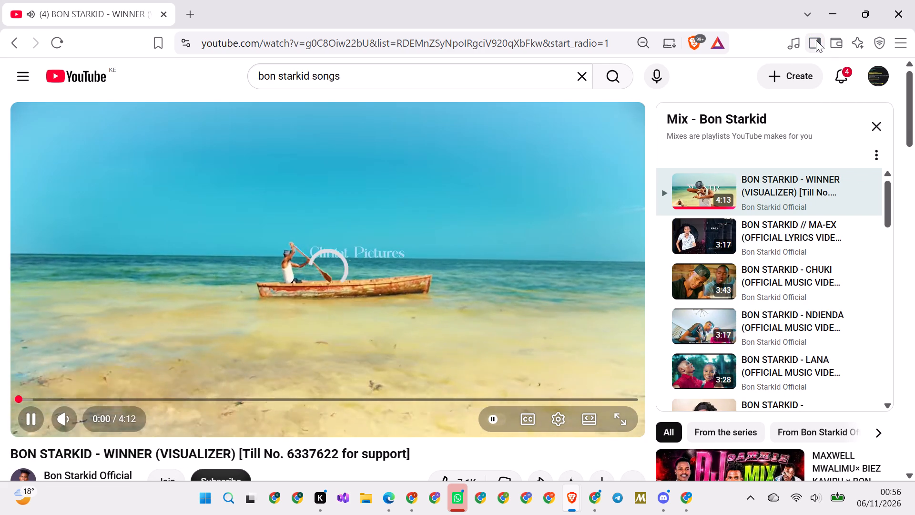
{"action": "left_click", "coordinate": [793, 41]}
{"action": "left_click", "coordinate": [776, 79]}
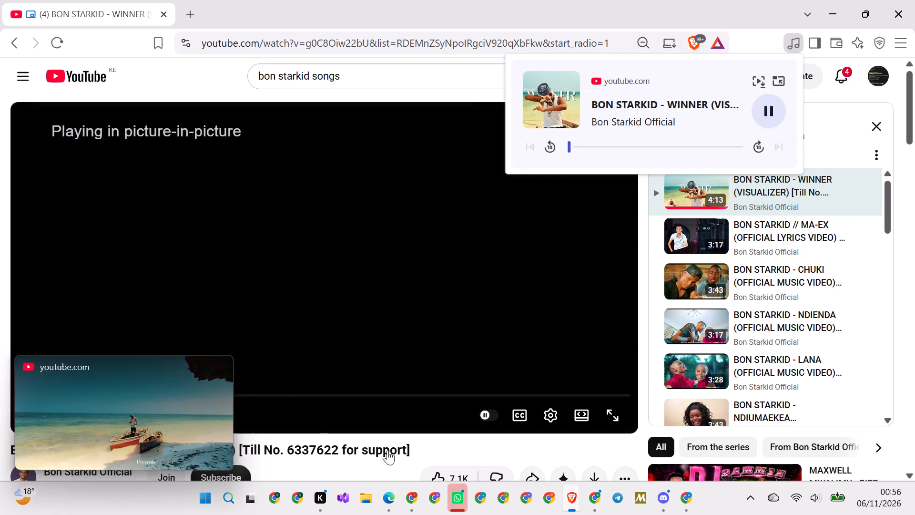
Return to the BTCUSD chart in Chrome and examine the 4-hour candles from late October to the newly marked levels.
{"action": "left_click", "coordinate": [687, 500]}
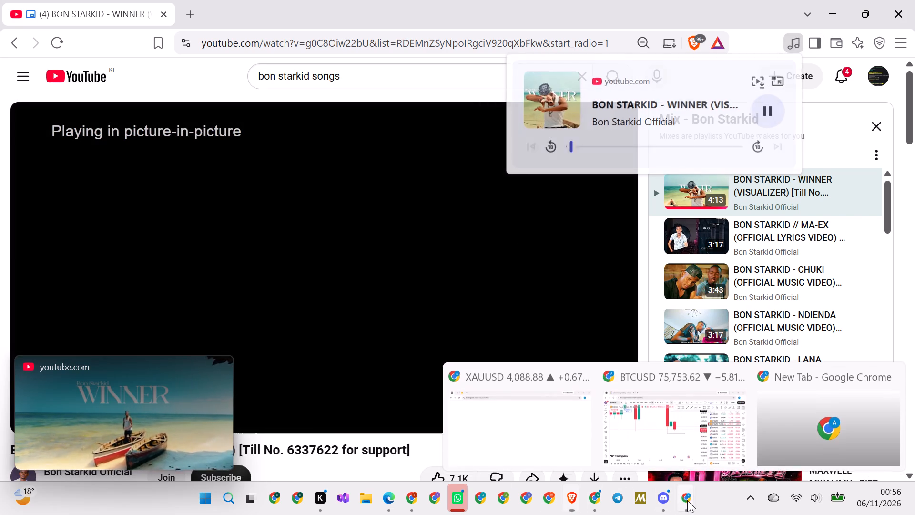
{"action": "left_click", "coordinate": [638, 453]}
{"action": "scroll", "coordinate": [438, 298], "scroll_direction": "down", "scroll_amount": 4}
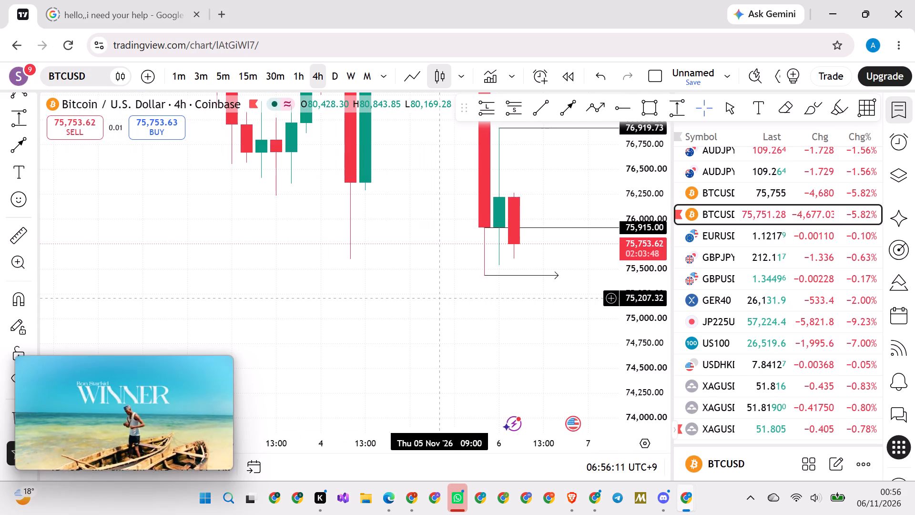
{"action": "left_click_drag", "start_coordinate": [645, 166], "coordinate": [563, 381]}
{"action": "scroll", "coordinate": [404, 346], "scroll_direction": "down", "scroll_amount": 11}
{"action": "left_click_drag", "start_coordinate": [498, 330], "coordinate": [431, 336]}
{"action": "scroll", "coordinate": [431, 336], "scroll_direction": "down", "scroll_amount": 20}
{"action": "scroll", "coordinate": [431, 336], "scroll_direction": "down", "scroll_amount": 7}
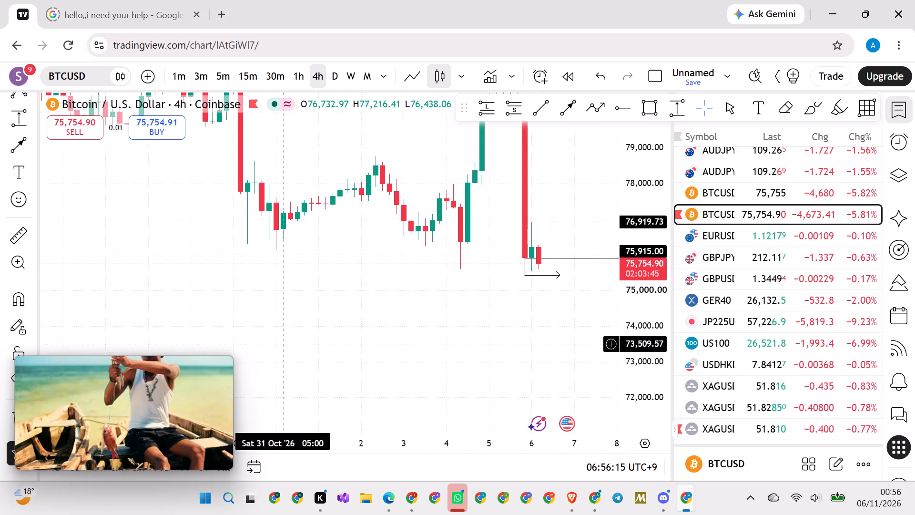
{"action": "left_click_drag", "start_coordinate": [654, 154], "coordinate": [588, 364]}
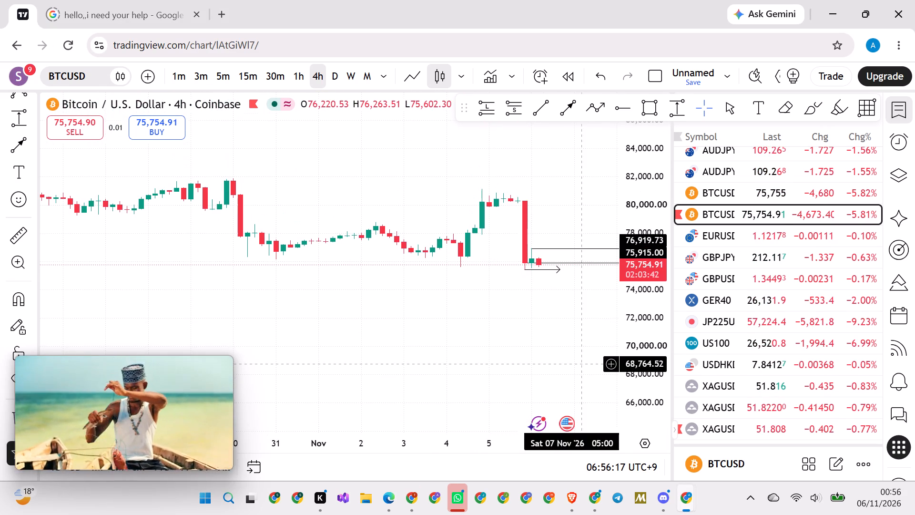
{"action": "scroll", "coordinate": [645, 204], "scroll_direction": "up", "scroll_amount": 12}
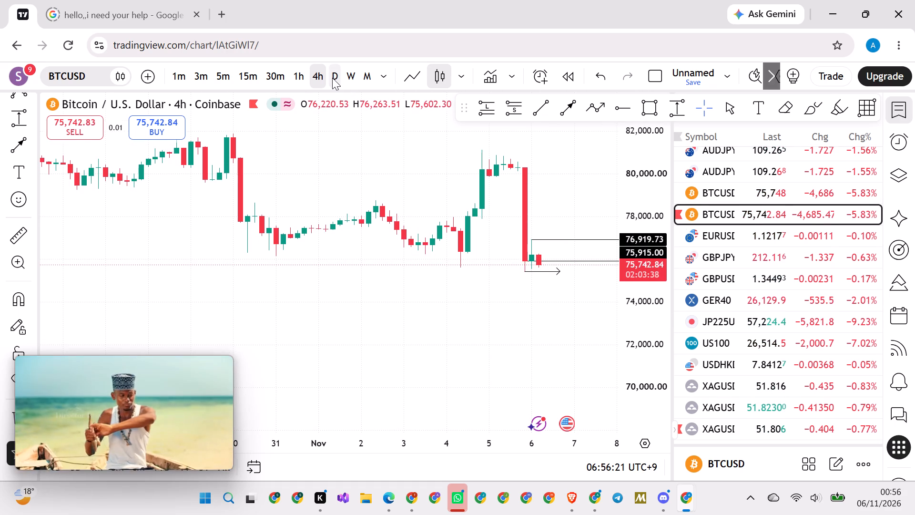
Switch the BTCUSD chart to the daily timeframe, keeping the marked levels at the latest candle in view.
{"action": "left_click", "coordinate": [332, 78]}
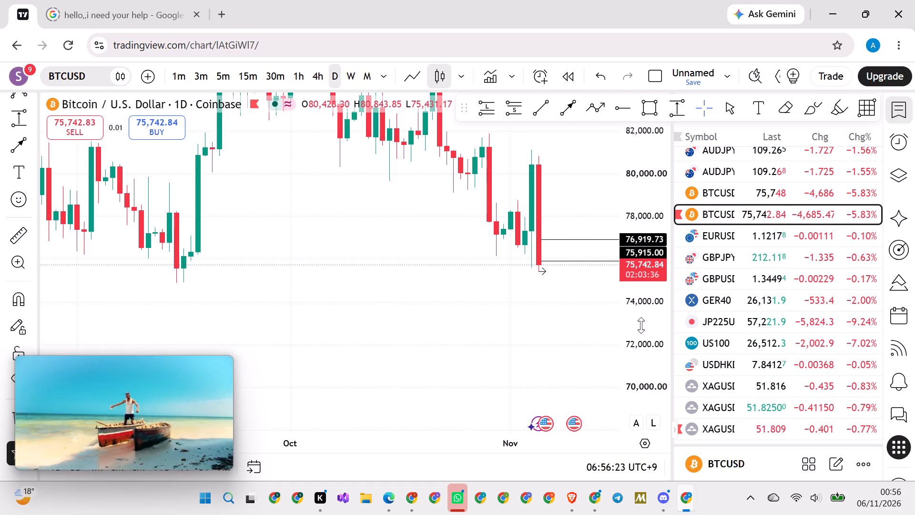
{"action": "scroll", "coordinate": [643, 325], "scroll_direction": "up", "scroll_amount": 4}
{"action": "scroll", "coordinate": [643, 325], "scroll_direction": "down", "scroll_amount": 2}
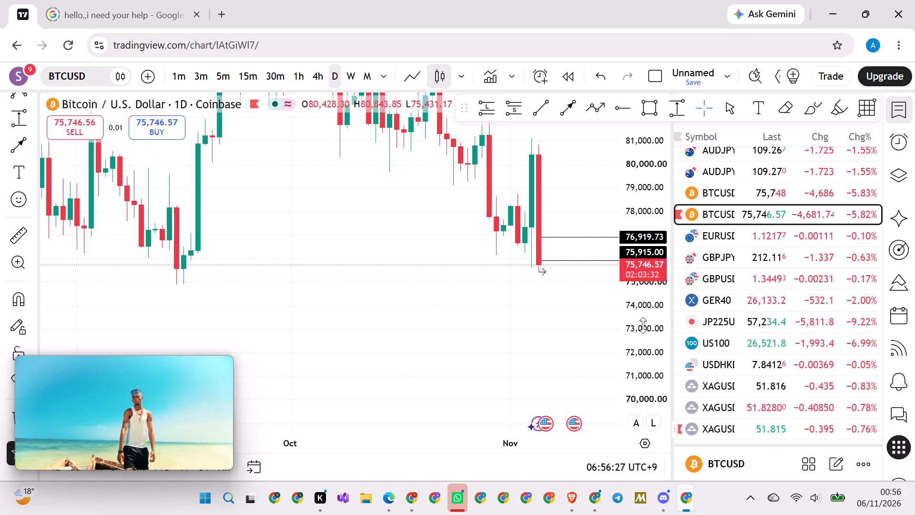
Check the marked levels against the latest daily BTCUSD candles and switch the chart back to the 4-hour timeframe.
{"action": "scroll", "coordinate": [643, 325], "scroll_direction": "up", "scroll_amount": 2}
{"action": "scroll", "coordinate": [470, 312], "scroll_direction": "up", "scroll_amount": 19}
{"action": "scroll", "coordinate": [468, 310], "scroll_direction": "up", "scroll_amount": 6}
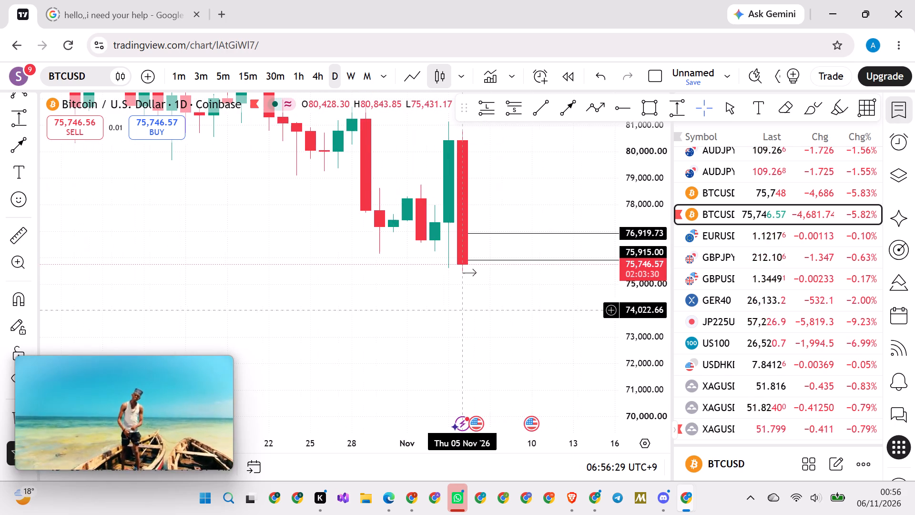
{"action": "scroll", "coordinate": [389, 315], "scroll_direction": "up", "scroll_amount": 3}
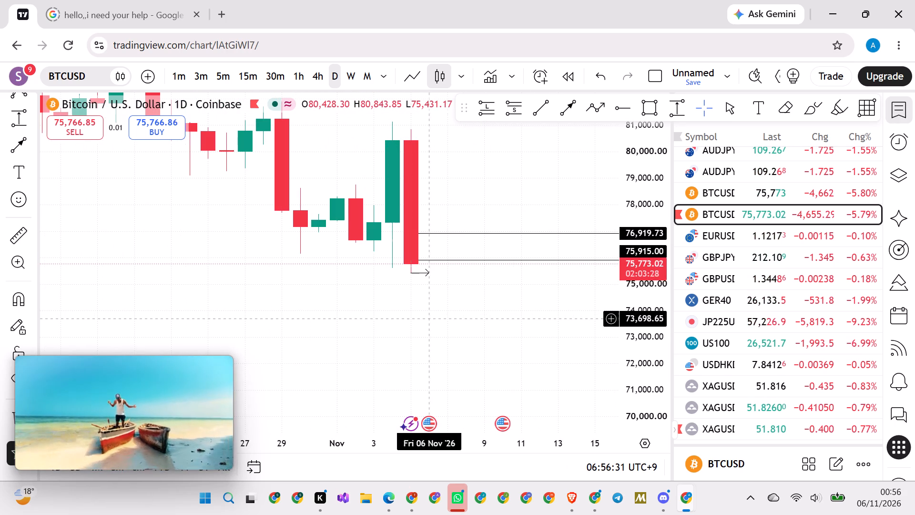
{"action": "scroll", "coordinate": [466, 319], "scroll_direction": "up", "scroll_amount": 1}
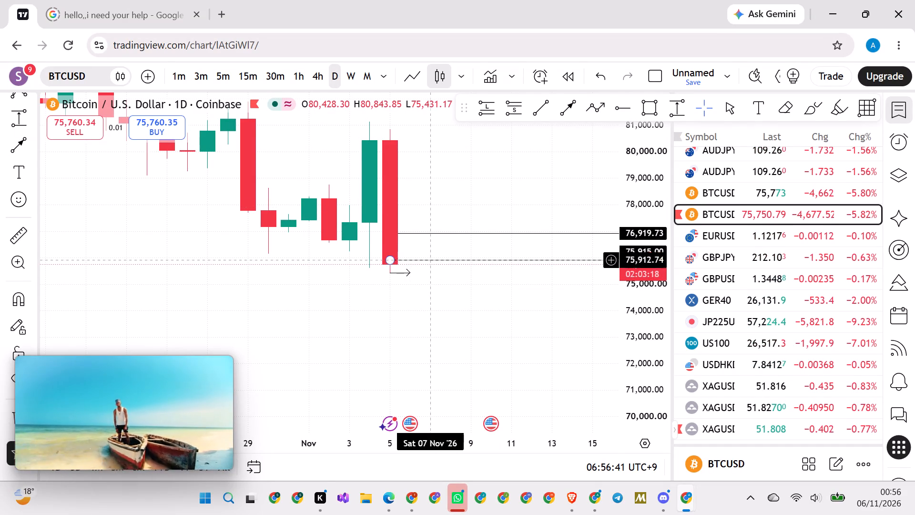
{"action": "left_click", "coordinate": [317, 74]}
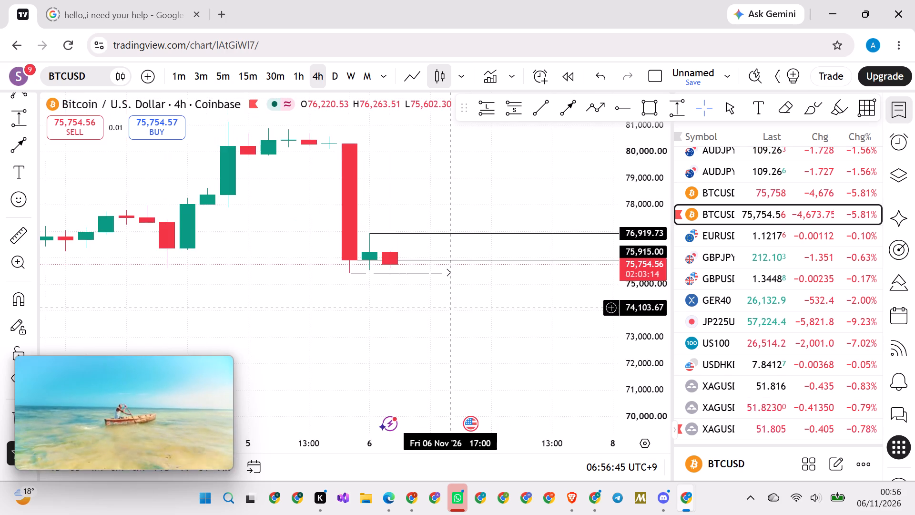
Move the start of the lower BTCUSD horizontal ray to the base of the latest green 4-hour candle, at 75,920.82.
{"action": "scroll", "coordinate": [457, 308], "scroll_direction": "down", "scroll_amount": 11}
{"action": "scroll", "coordinate": [640, 294], "scroll_direction": "up", "scroll_amount": 6}
{"action": "scroll", "coordinate": [640, 294], "scroll_direction": "up", "scroll_amount": 20}
{"action": "scroll", "coordinate": [640, 294], "scroll_direction": "up", "scroll_amount": 12}
{"action": "scroll", "coordinate": [640, 294], "scroll_direction": "down", "scroll_amount": 6}
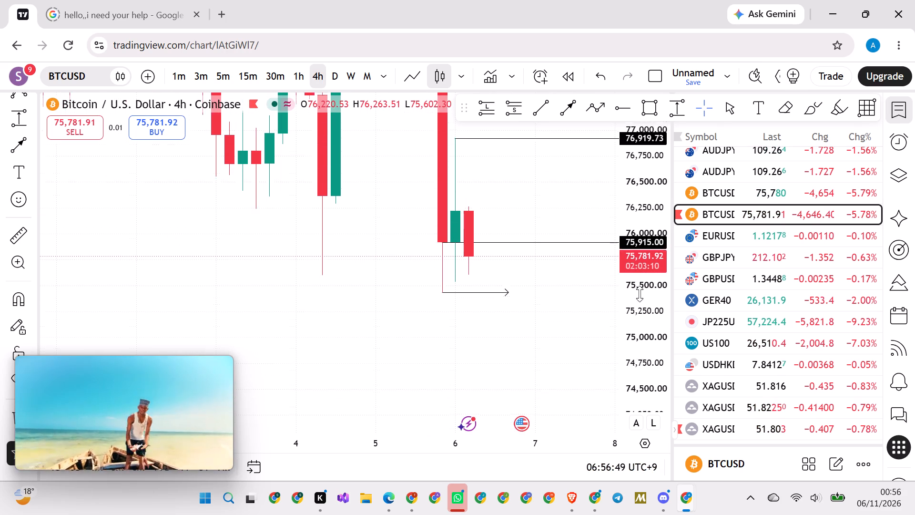
{"action": "scroll", "coordinate": [640, 294], "scroll_direction": "up", "scroll_amount": 10}
{"action": "scroll", "coordinate": [640, 294], "scroll_direction": "up", "scroll_amount": 20}
{"action": "scroll", "coordinate": [640, 294], "scroll_direction": "up", "scroll_amount": 7}
{"action": "left_click_drag", "start_coordinate": [397, 166], "coordinate": [395, 215]}
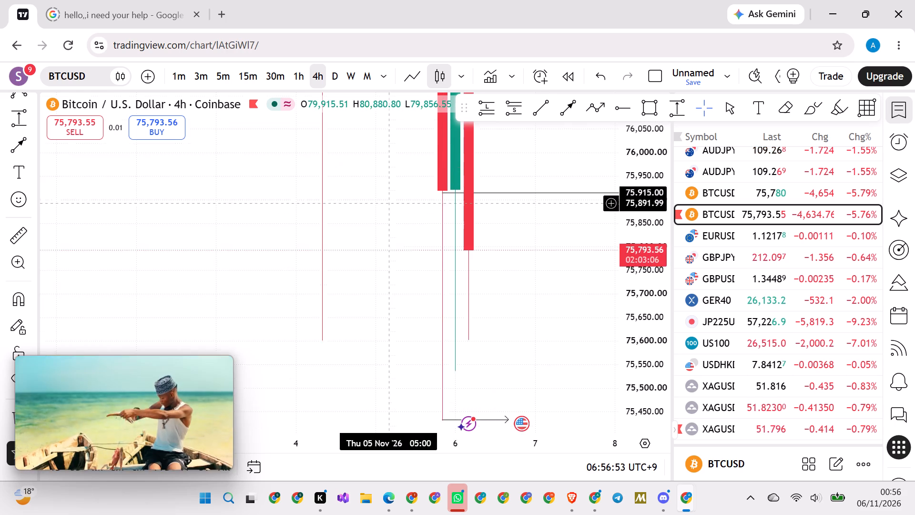
{"action": "left_click_drag", "start_coordinate": [395, 215], "coordinate": [432, 277]}
{"action": "scroll", "coordinate": [376, 270], "scroll_direction": "up", "scroll_amount": 5}
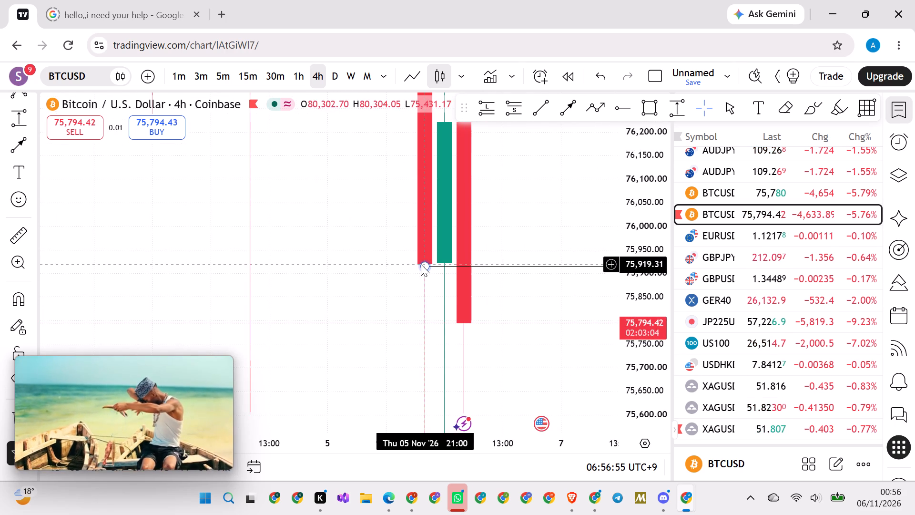
{"action": "left_click_drag", "start_coordinate": [421, 264], "coordinate": [440, 264]}
{"action": "left_click", "coordinate": [515, 219]}
Review the adjusted BTCUSD ray and the other marked levels against the surrounding 4-hour candles.
{"action": "left_click_drag", "start_coordinate": [636, 168], "coordinate": [570, 419]}
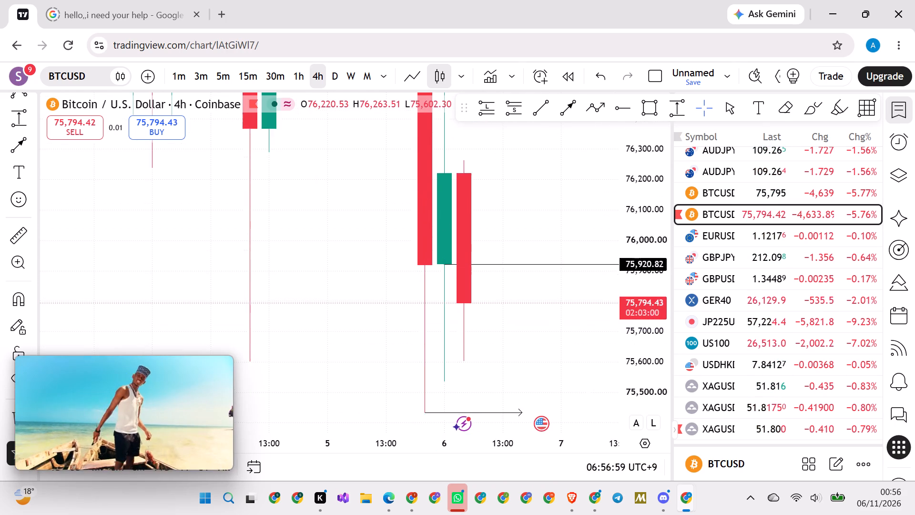
{"action": "left_click_drag", "start_coordinate": [570, 419], "coordinate": [556, 427]}
{"action": "left_click_drag", "start_coordinate": [635, 252], "coordinate": [595, 311]}
{"action": "scroll", "coordinate": [466, 337], "scroll_direction": "down", "scroll_amount": 6}
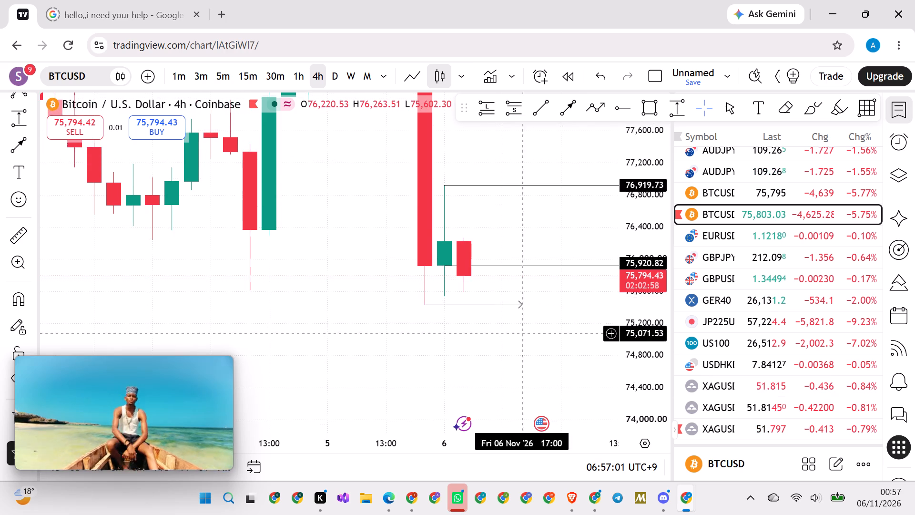
{"action": "scroll", "coordinate": [465, 339], "scroll_direction": "down", "scroll_amount": 4}
{"action": "left_click_drag", "start_coordinate": [466, 329], "coordinate": [411, 321]}
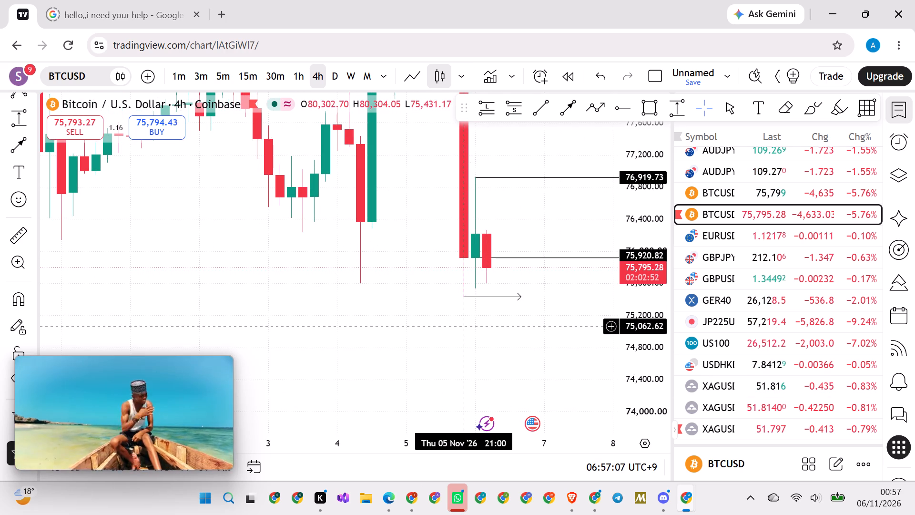
Open the second AUDJPY entry in the watchlist on the 4-hour chart.
{"action": "left_click", "coordinate": [712, 170]}
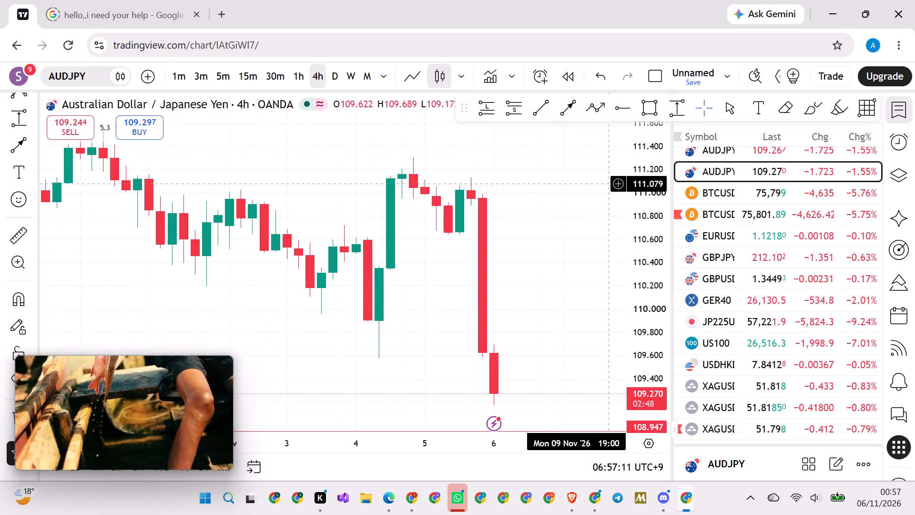
Examine the AUDJPY 4-hour candles from October to the latest November drop, along with the existing horizontal levels.
{"action": "left_click_drag", "start_coordinate": [641, 163], "coordinate": [604, 338]}
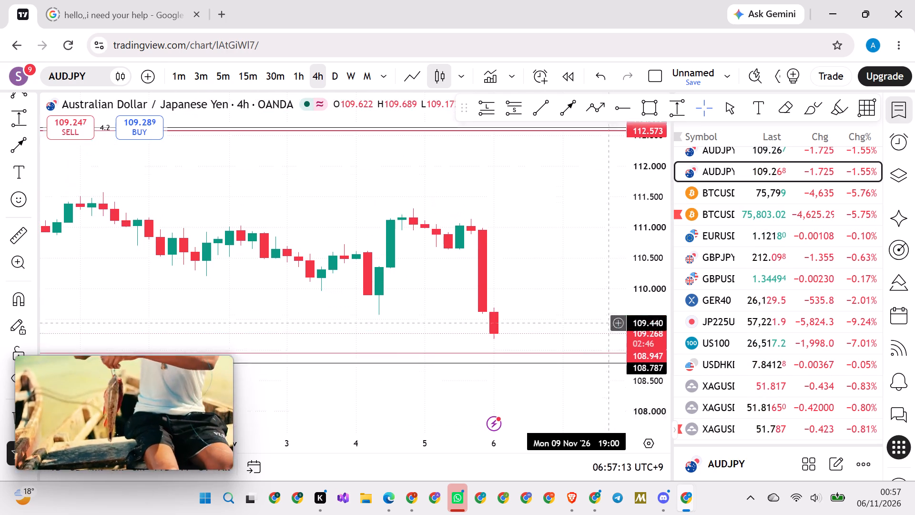
{"action": "left_click_drag", "start_coordinate": [604, 338], "coordinate": [602, 338]}
{"action": "scroll", "coordinate": [445, 299], "scroll_direction": "down", "scroll_amount": 20}
{"action": "scroll", "coordinate": [445, 299], "scroll_direction": "down", "scroll_amount": 20}
{"action": "scroll", "coordinate": [445, 299], "scroll_direction": "down", "scroll_amount": 20}
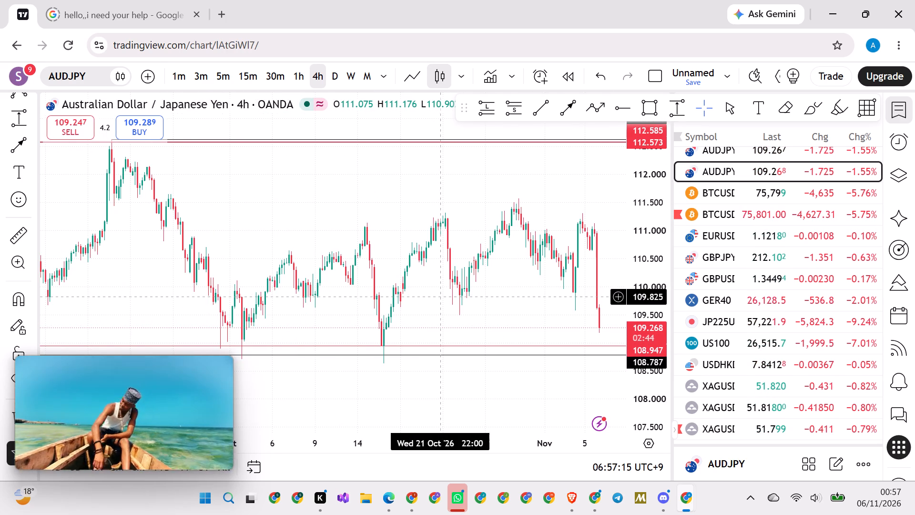
{"action": "scroll", "coordinate": [472, 272], "scroll_direction": "up", "scroll_amount": 12}
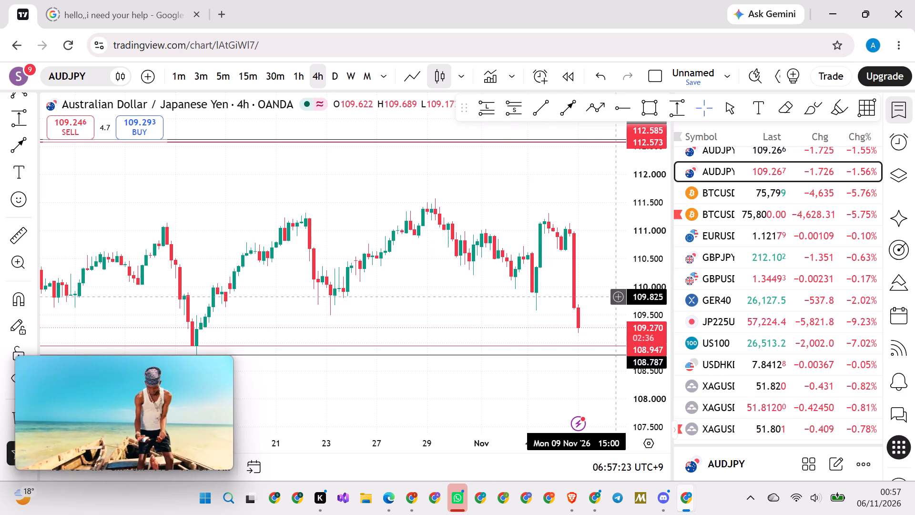
{"action": "scroll", "coordinate": [646, 287], "scroll_direction": "up", "scroll_amount": 14}
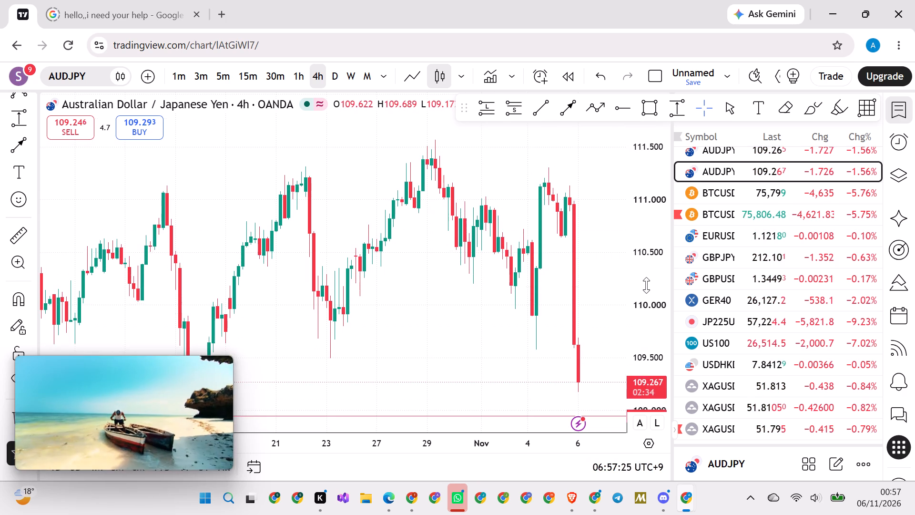
{"action": "scroll", "coordinate": [646, 285], "scroll_direction": "up", "scroll_amount": 4}
{"action": "scroll", "coordinate": [458, 264], "scroll_direction": "up", "scroll_amount": 12}
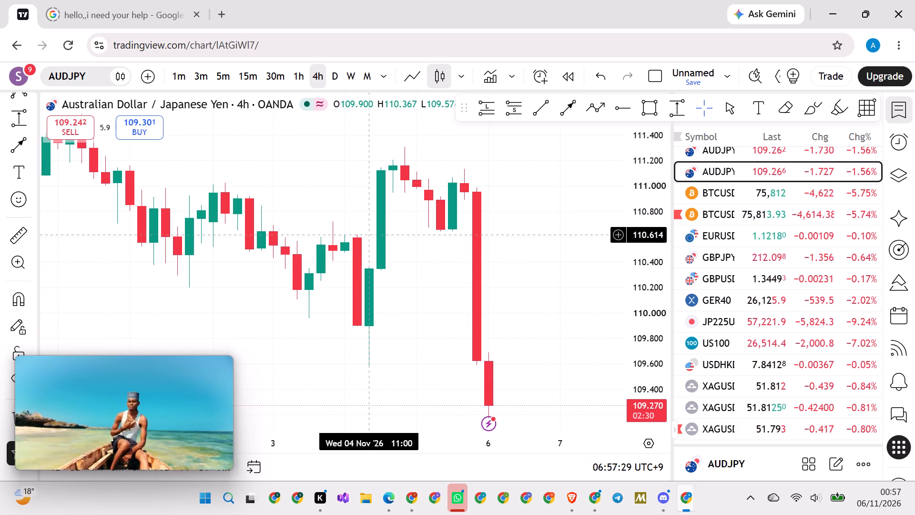
{"action": "scroll", "coordinate": [353, 209], "scroll_direction": "down", "scroll_amount": 2}
{"action": "left_click_drag", "start_coordinate": [342, 209], "coordinate": [417, 206]}
{"action": "left_click_drag", "start_coordinate": [414, 199], "coordinate": [497, 212]}
{"action": "scroll", "coordinate": [651, 260], "scroll_direction": "up", "scroll_amount": 7}
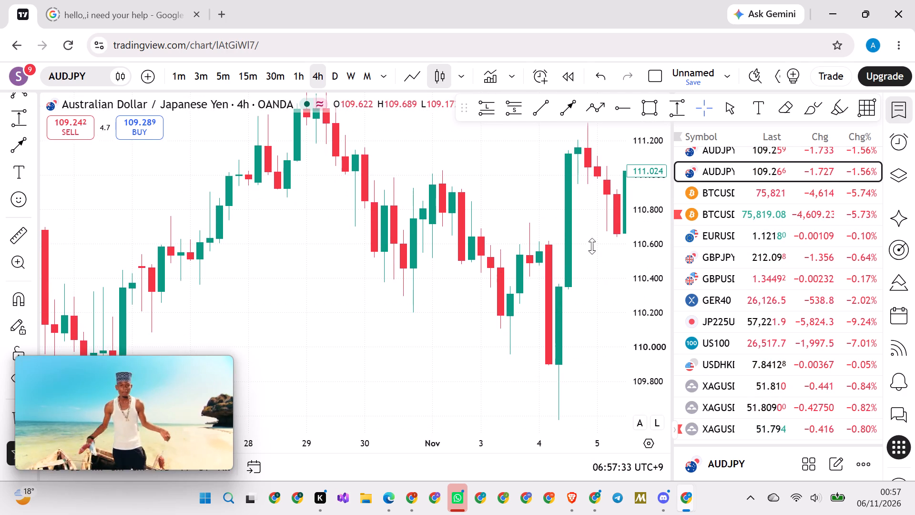
{"action": "scroll", "coordinate": [412, 253], "scroll_direction": "up", "scroll_amount": 7}
{"action": "left_click_drag", "start_coordinate": [375, 169], "coordinate": [457, 186]}
{"action": "scroll", "coordinate": [457, 186], "scroll_direction": "down", "scroll_amount": 8}
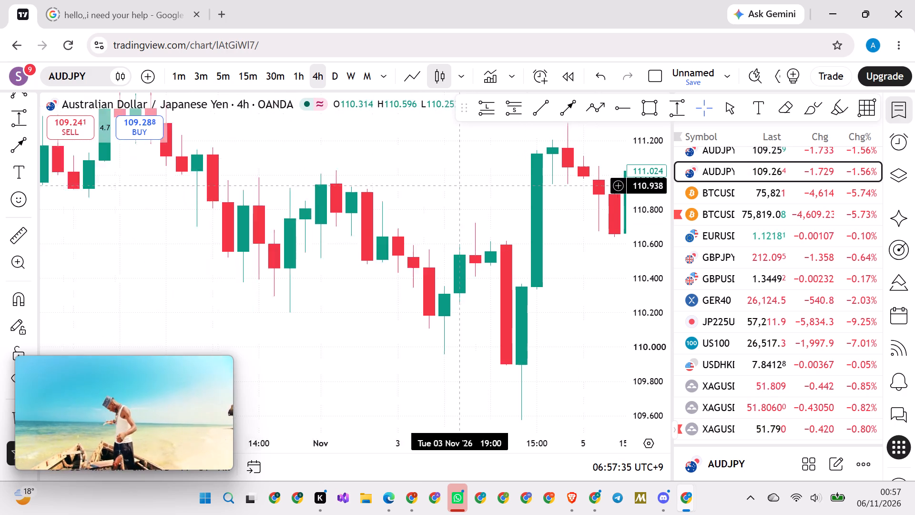
{"action": "scroll", "coordinate": [457, 185], "scroll_direction": "down", "scroll_amount": 3}
{"action": "scroll", "coordinate": [514, 186], "scroll_direction": "down", "scroll_amount": 7}
{"action": "left_click_drag", "start_coordinate": [651, 253], "coordinate": [647, 275]}
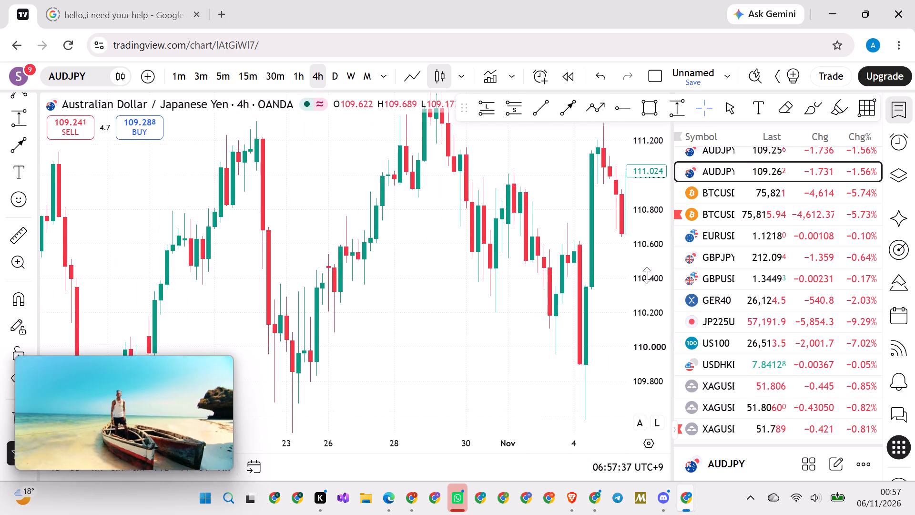
{"action": "left_click_drag", "start_coordinate": [647, 275], "coordinate": [607, 377]}
{"action": "scroll", "coordinate": [515, 312], "scroll_direction": "down", "scroll_amount": 1}
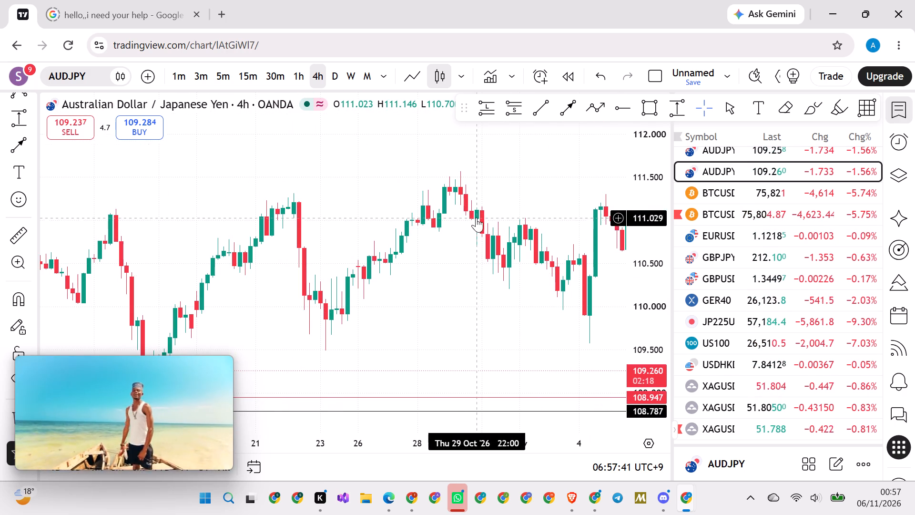
{"action": "left_click_drag", "start_coordinate": [527, 196], "coordinate": [426, 200]}
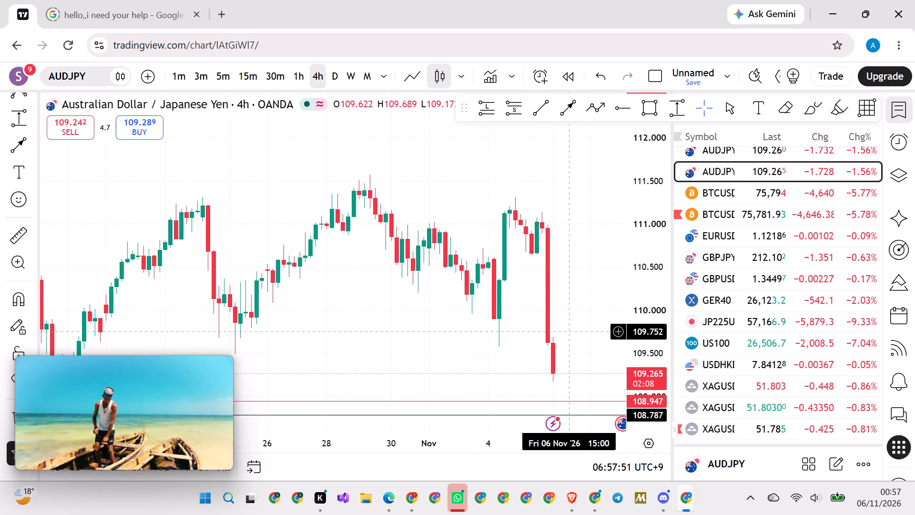
Place a horizontal ray on AUDJPY at 111.236, starting from the top of the 29 October 18:00 candle.
{"action": "scroll", "coordinate": [444, 194], "scroll_direction": "up", "scroll_amount": 4}
{"action": "left_click_drag", "start_coordinate": [382, 185], "coordinate": [573, 220]}
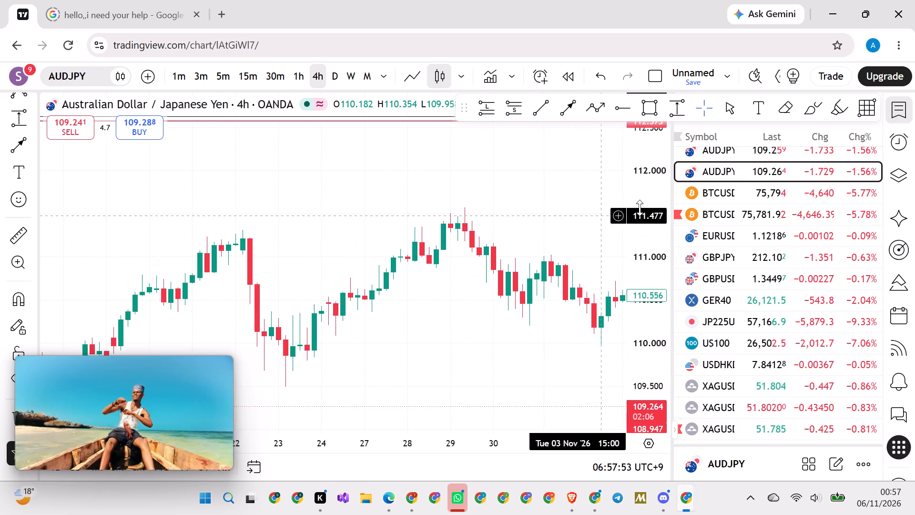
{"action": "scroll", "coordinate": [648, 208], "scroll_direction": "up", "scroll_amount": 15}
{"action": "scroll", "coordinate": [475, 191], "scroll_direction": "up", "scroll_amount": 3}
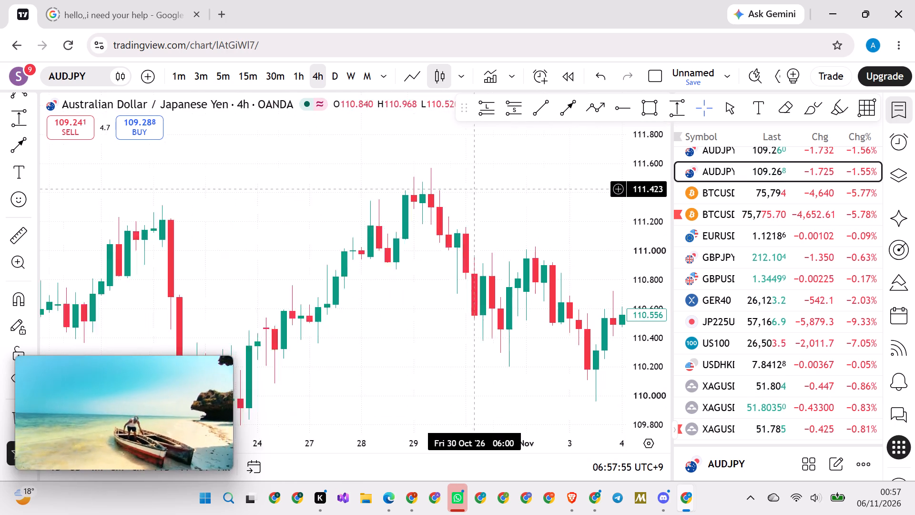
{"action": "scroll", "coordinate": [473, 189], "scroll_direction": "up", "scroll_amount": 3}
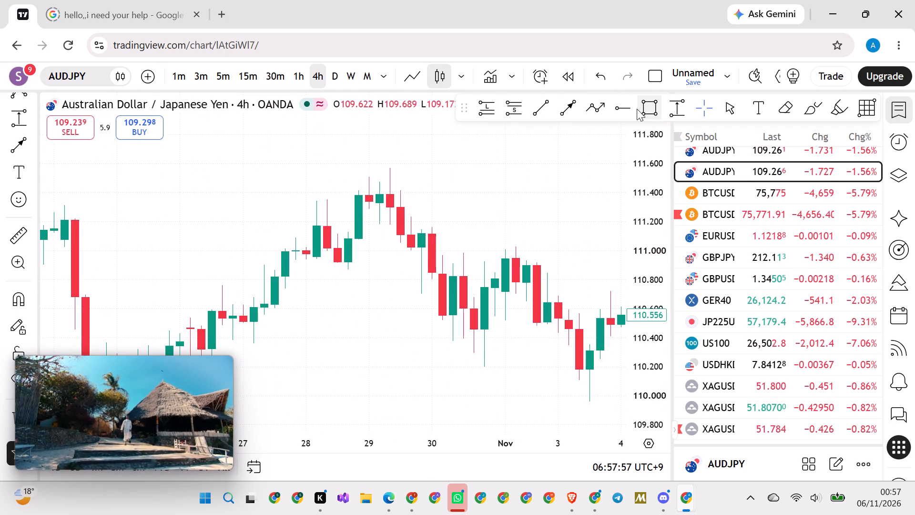
{"action": "left_click", "coordinate": [617, 107]}
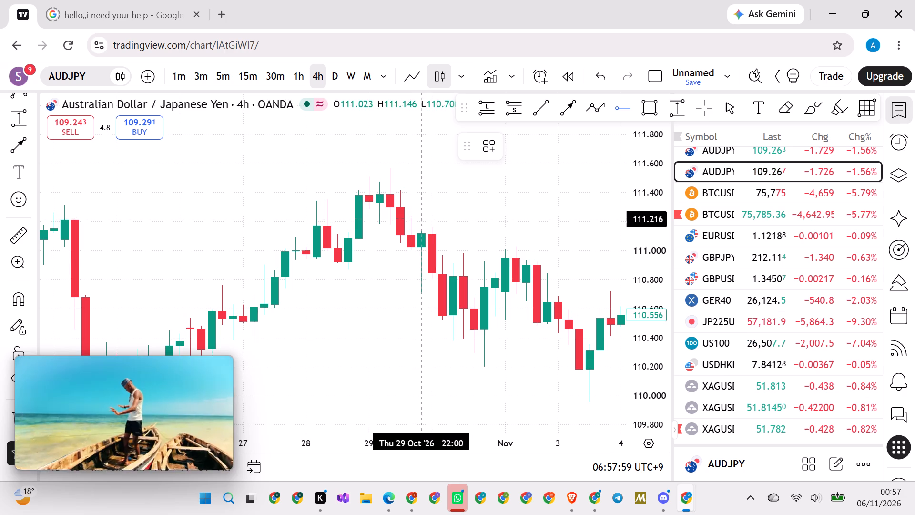
{"action": "left_click", "coordinate": [409, 216]}
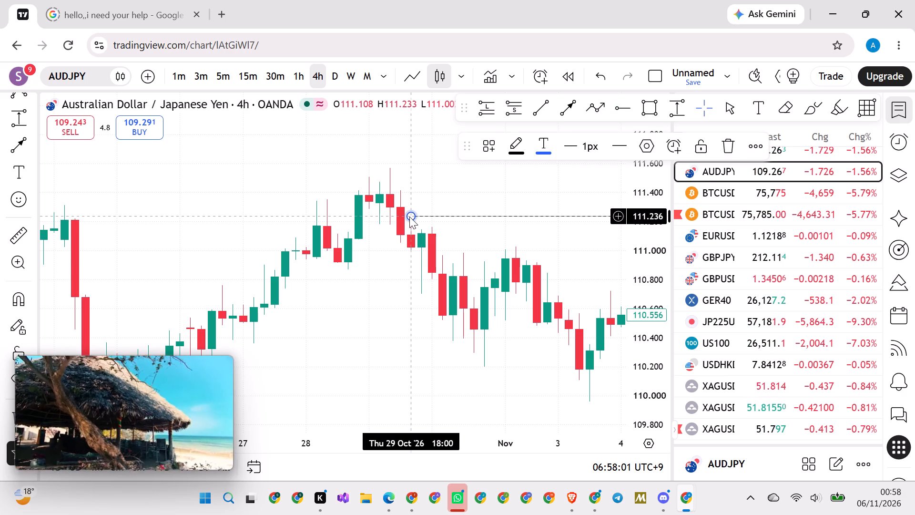
{"action": "left_click", "coordinate": [444, 193]}
Place a second horizontal ray at 111.029, starting from the base of the same 29 October 18:00 candle.
{"action": "left_click", "coordinate": [616, 105]}
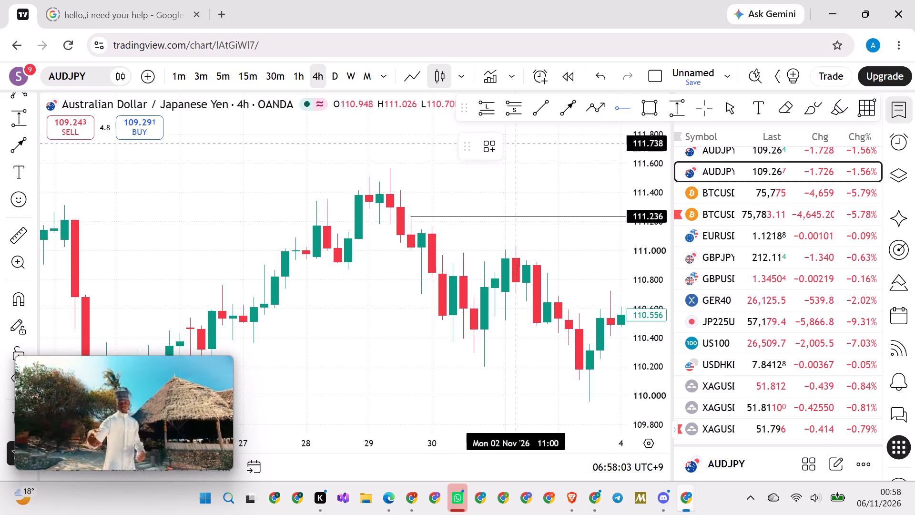
{"action": "left_click", "coordinate": [410, 247]}
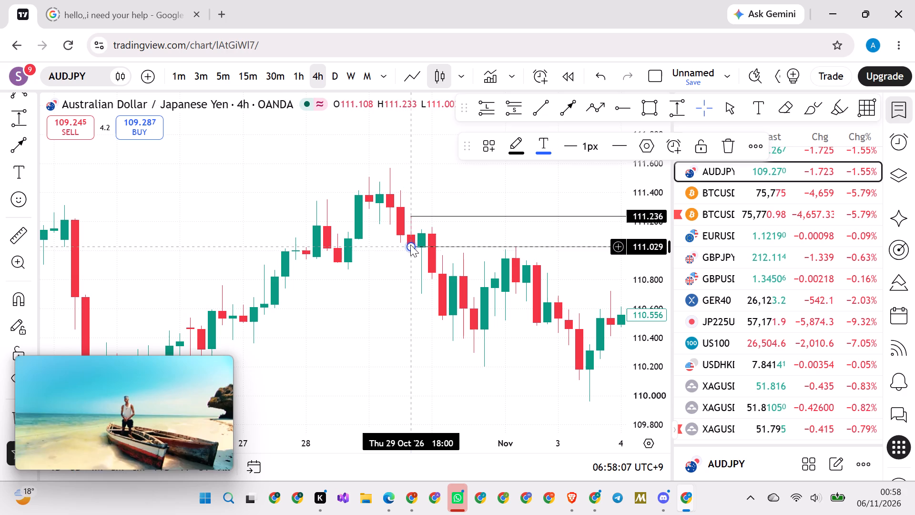
{"action": "left_click", "coordinate": [488, 188]}
Draw a nearly level arrow at about 110.70 from 29 October 18:00 to 30 October 06:00, marking the long lower wick.
{"action": "left_click", "coordinate": [559, 106]}
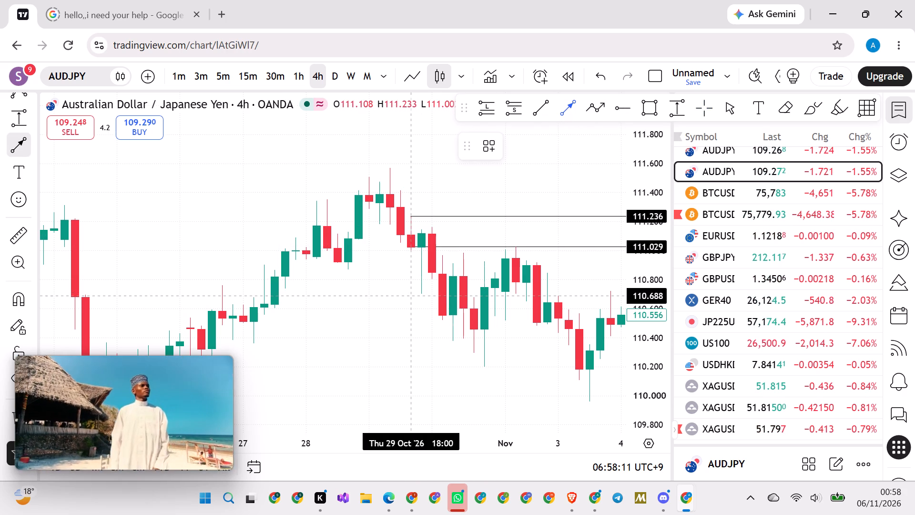
{"action": "left_click_drag", "start_coordinate": [417, 292], "coordinate": [442, 292]}
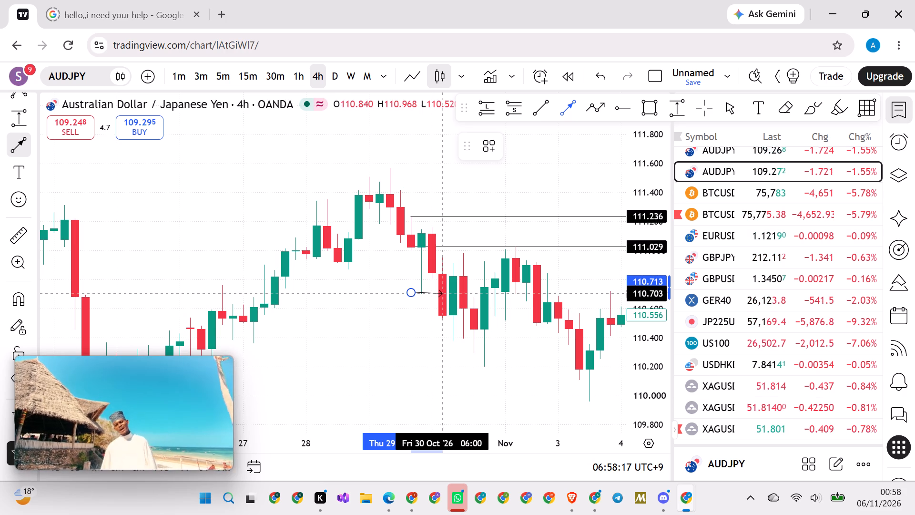
{"action": "left_click", "coordinate": [438, 294]}
{"action": "left_click", "coordinate": [420, 309]}
{"action": "left_click", "coordinate": [412, 293]}
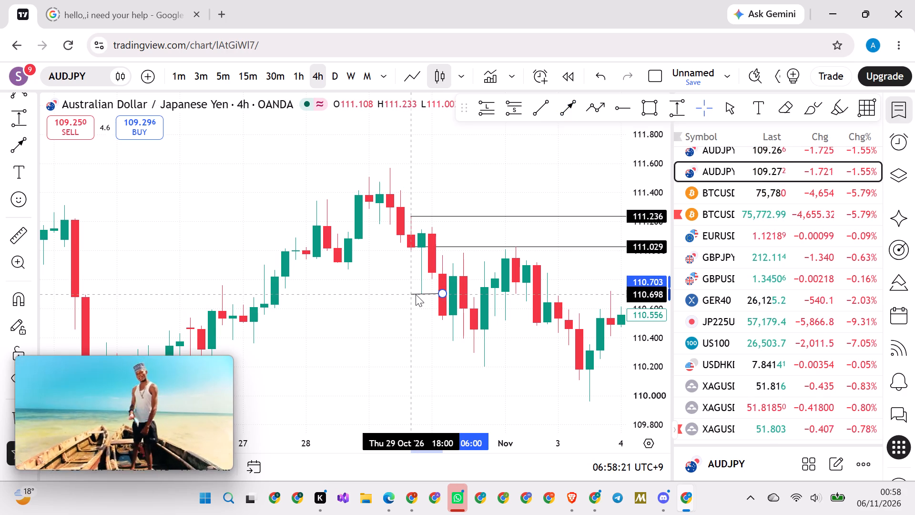
{"action": "left_click", "coordinate": [399, 305]}
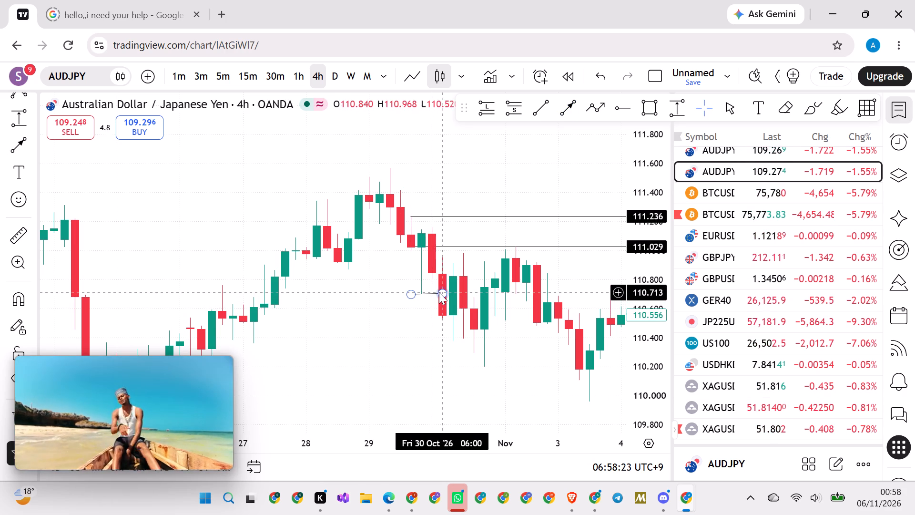
{"action": "left_click", "coordinate": [440, 292]}
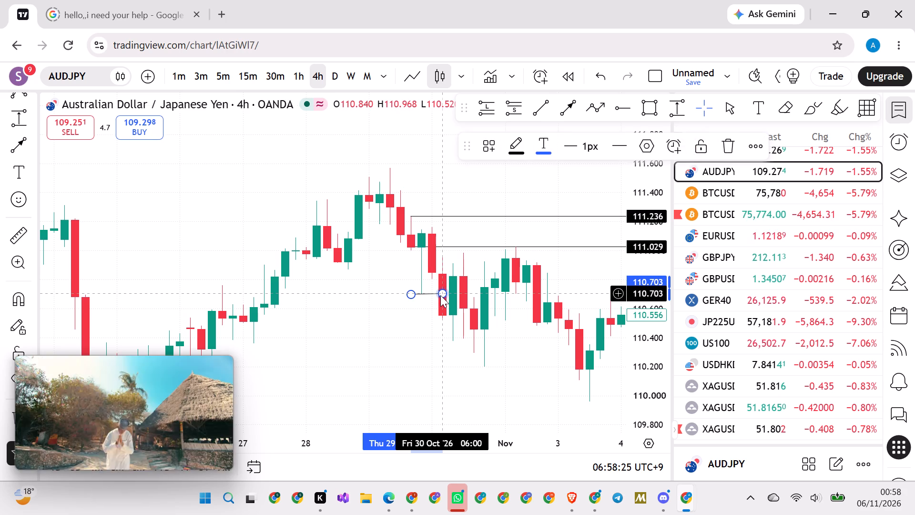
{"action": "left_click", "coordinate": [422, 318]}
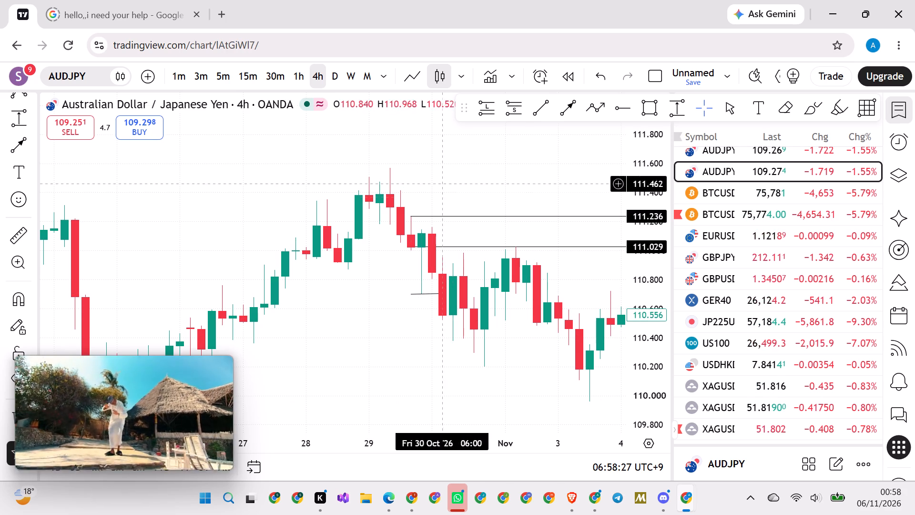
Switch the AUDJPY chart to the daily timeframe.
{"action": "left_click", "coordinate": [335, 74]}
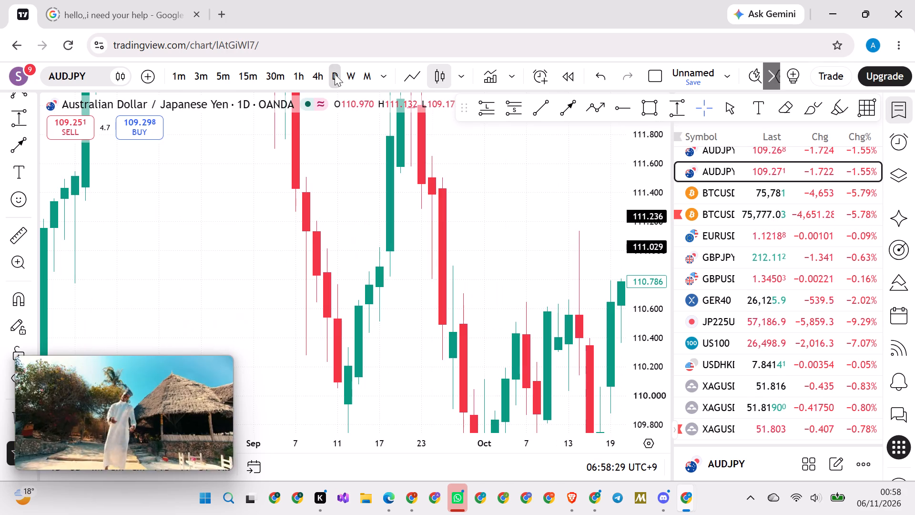
Duplicate the 111.029 horizontal ray that starts at the 29 October candle on the daily chart.
{"action": "left_click_drag", "start_coordinate": [597, 232], "coordinate": [306, 237]}
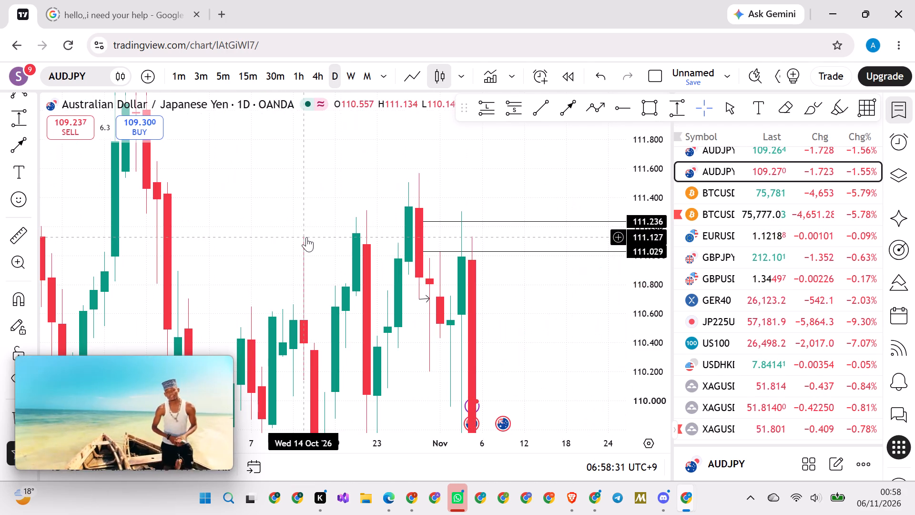
{"action": "scroll", "coordinate": [256, 199], "scroll_direction": "up", "scroll_amount": 4}
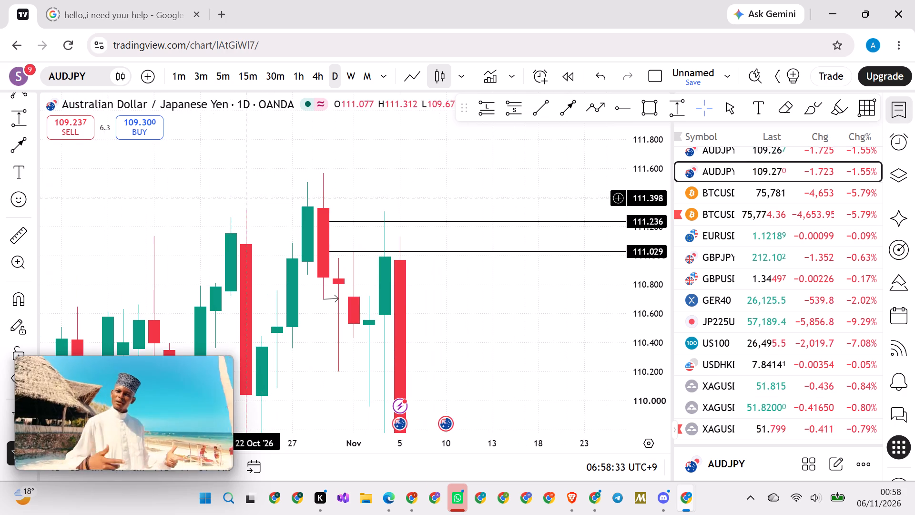
{"action": "left_click_drag", "start_coordinate": [187, 185], "coordinate": [266, 174]}
{"action": "left_click_drag", "start_coordinate": [265, 183], "coordinate": [282, 163]}
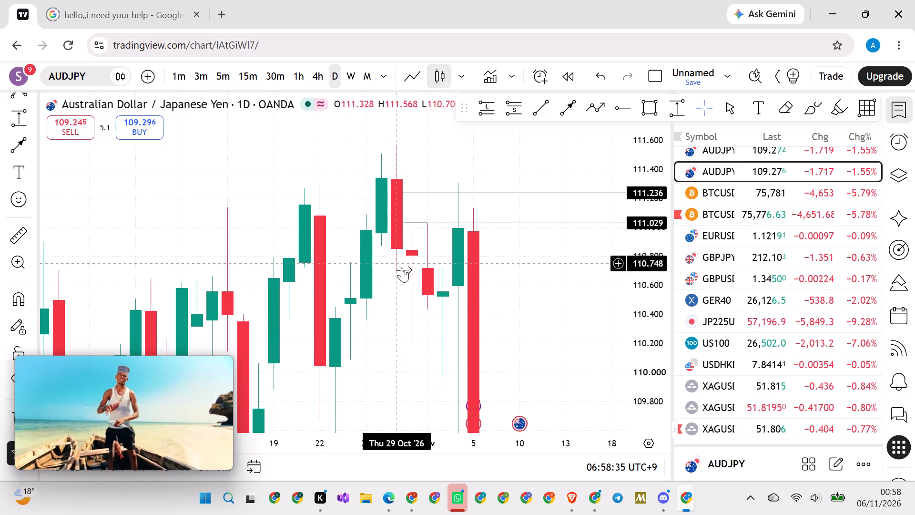
{"action": "left_click", "coordinate": [411, 271]}
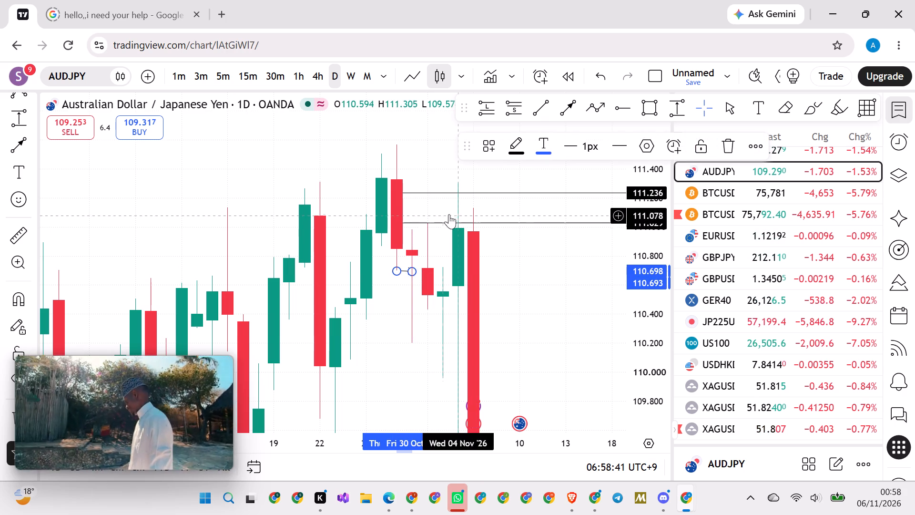
{"action": "left_click", "coordinate": [439, 224]}
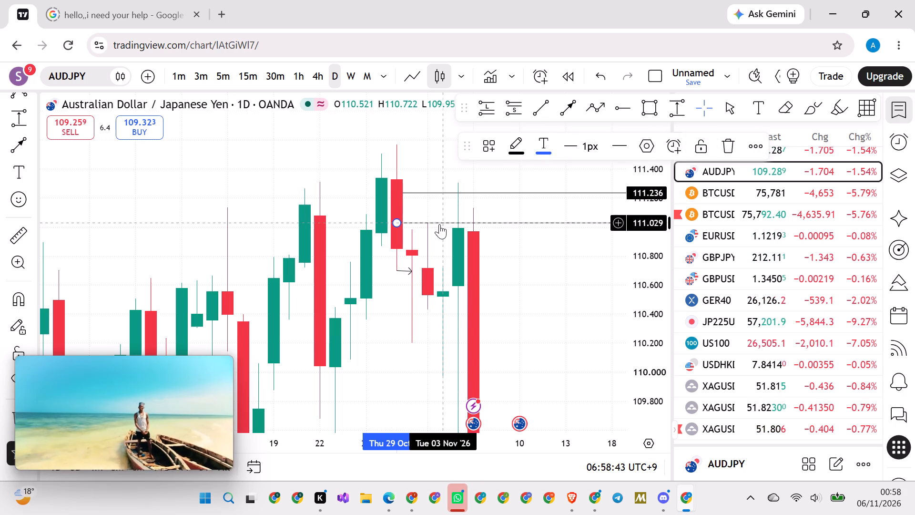
{"action": "right_click", "coordinate": [439, 224]}
{"action": "left_click", "coordinate": [491, 337]}
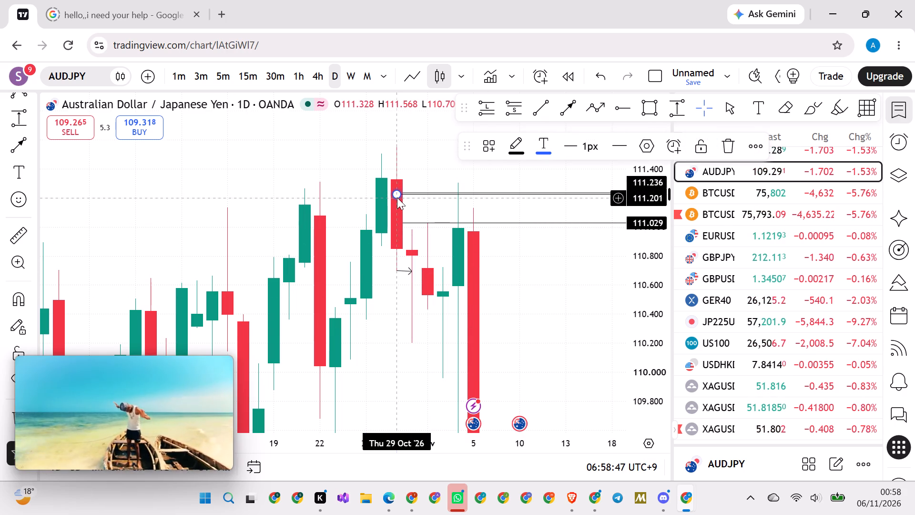
Switch to the 4-hour timeframe and move the duplicated ray to 110.196, starting from the low of the 30 October 22:00 candle.
{"action": "left_click", "coordinate": [316, 75]}
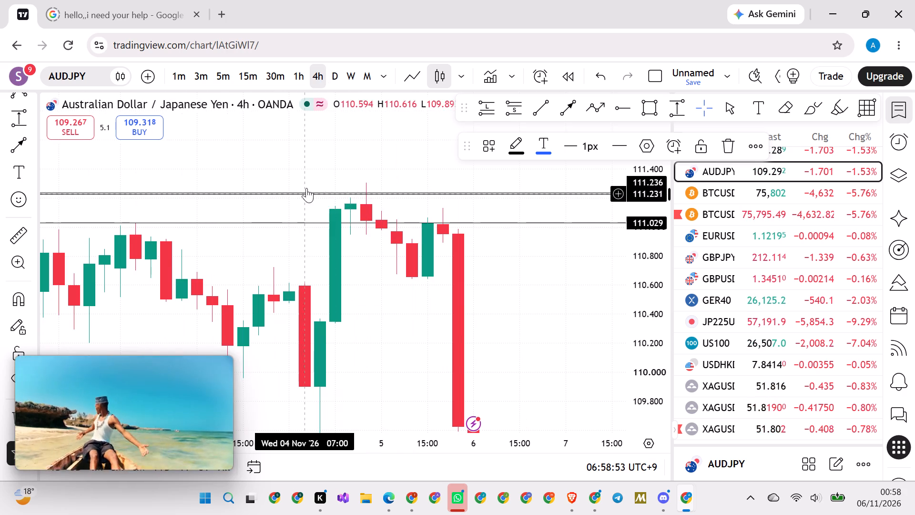
{"action": "scroll", "coordinate": [306, 188], "scroll_direction": "down", "scroll_amount": 20}
{"action": "scroll", "coordinate": [306, 188], "scroll_direction": "down", "scroll_amount": 20}
{"action": "scroll", "coordinate": [306, 188], "scroll_direction": "down", "scroll_amount": 20}
{"action": "scroll", "coordinate": [306, 188], "scroll_direction": "down", "scroll_amount": 2}
{"action": "left_click", "coordinate": [259, 174]}
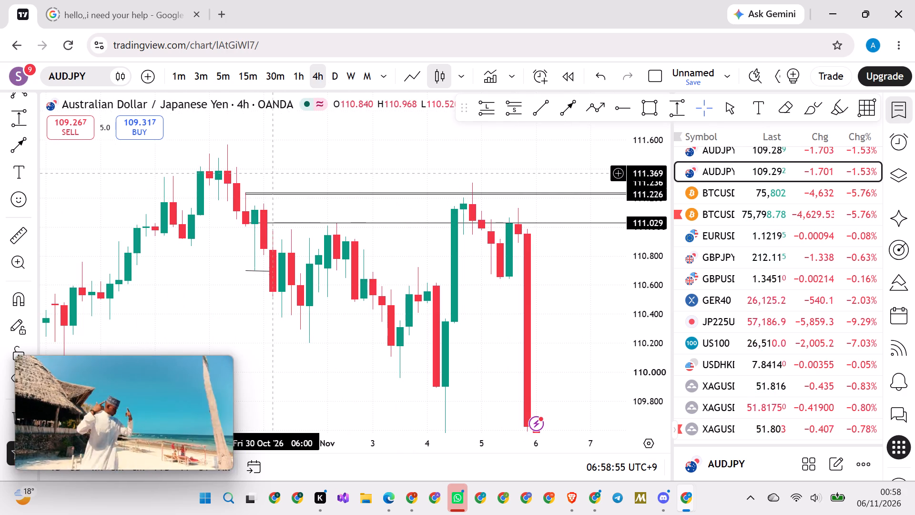
{"action": "left_click_drag", "start_coordinate": [244, 197], "coordinate": [251, 211]}
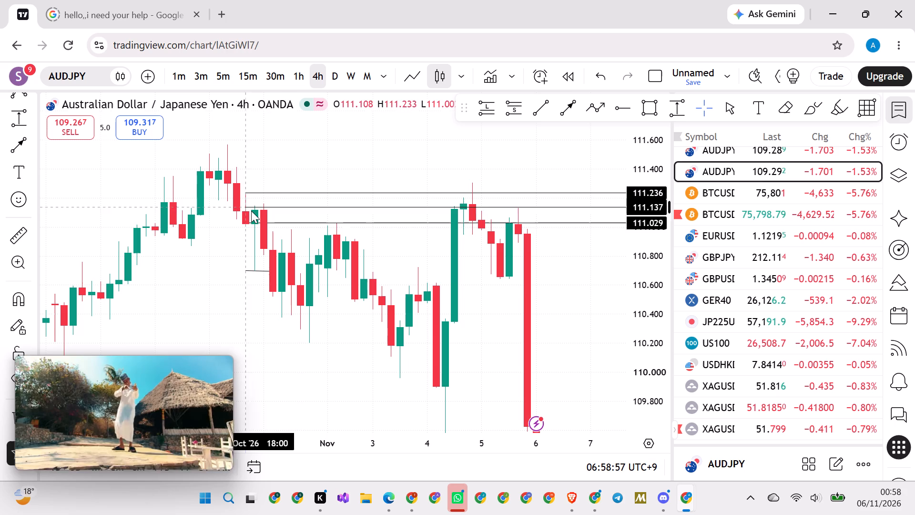
{"action": "left_click_drag", "start_coordinate": [251, 211], "coordinate": [314, 339]}
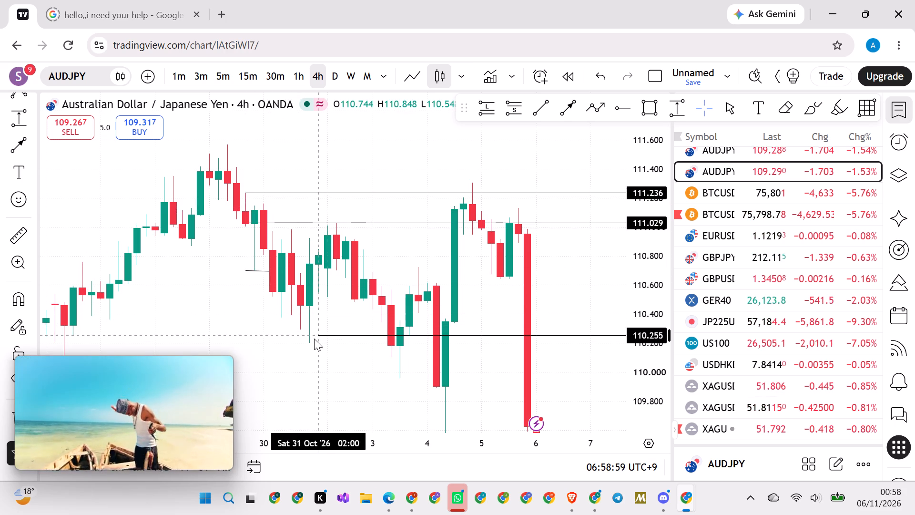
{"action": "left_click_drag", "start_coordinate": [314, 339], "coordinate": [308, 344]}
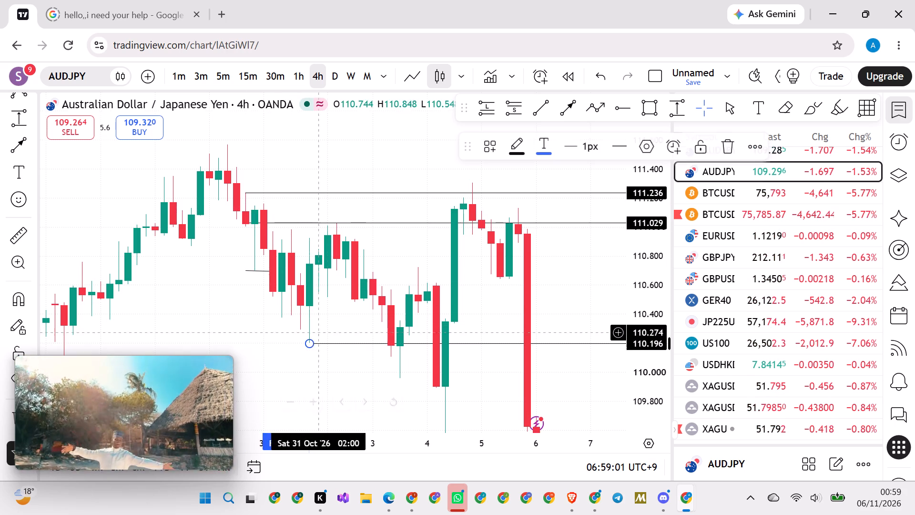
{"action": "left_click", "coordinate": [381, 174]}
Switch to the daily timeframe and adjust the lowest duplicated ray to 110.202 at the tip of the 30 October candle's lower wick.
{"action": "scroll", "coordinate": [381, 172], "scroll_direction": "down", "scroll_amount": 15}
{"action": "left_click_drag", "start_coordinate": [317, 325], "coordinate": [383, 324]}
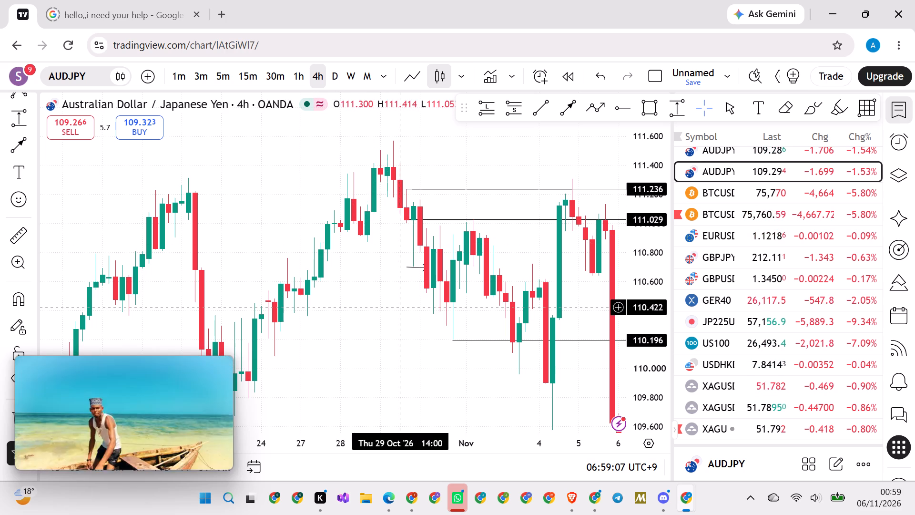
{"action": "left_click", "coordinate": [328, 73]}
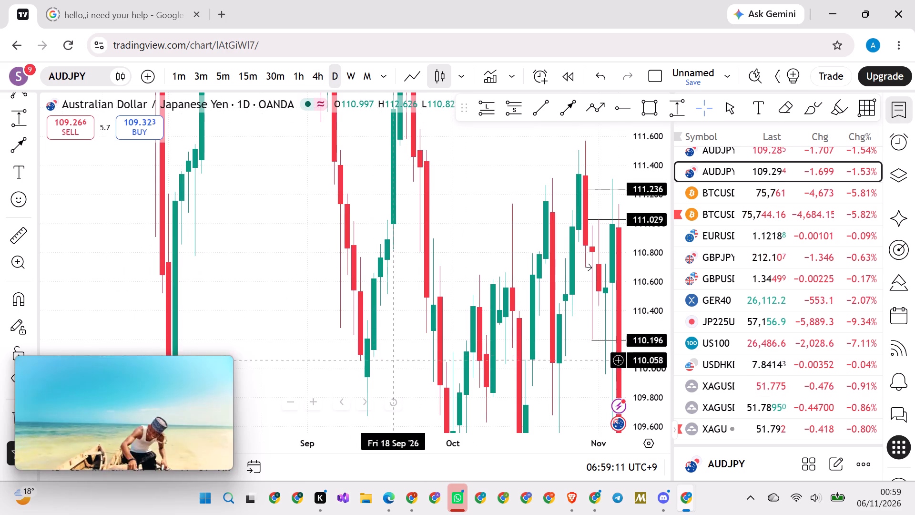
{"action": "scroll", "coordinate": [399, 355], "scroll_direction": "up", "scroll_amount": 8}
{"action": "left_click_drag", "start_coordinate": [410, 195], "coordinate": [271, 156]}
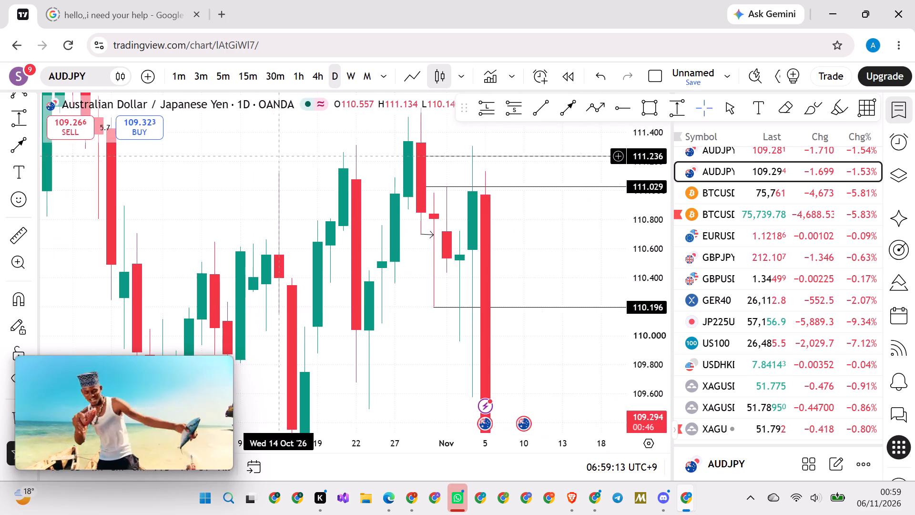
{"action": "left_click_drag", "start_coordinate": [657, 243], "coordinate": [616, 379]}
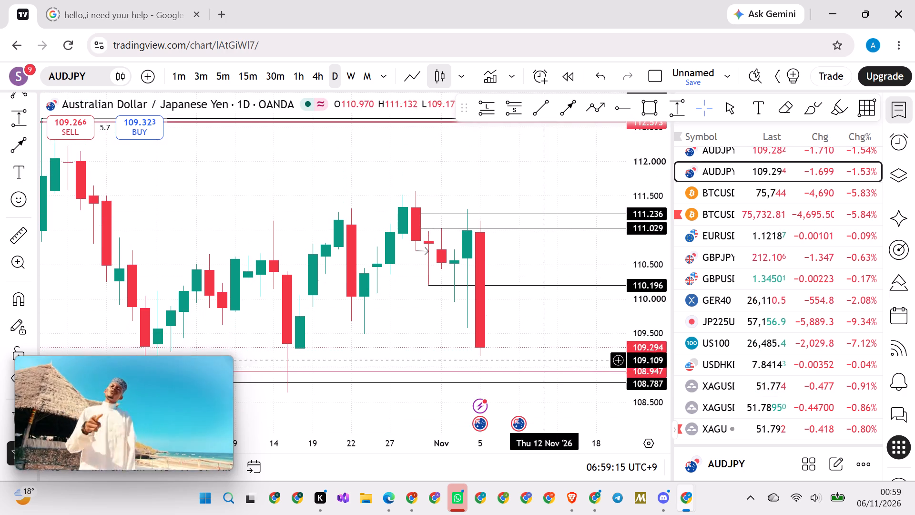
{"action": "scroll", "coordinate": [457, 311], "scroll_direction": "down", "scroll_amount": 1}
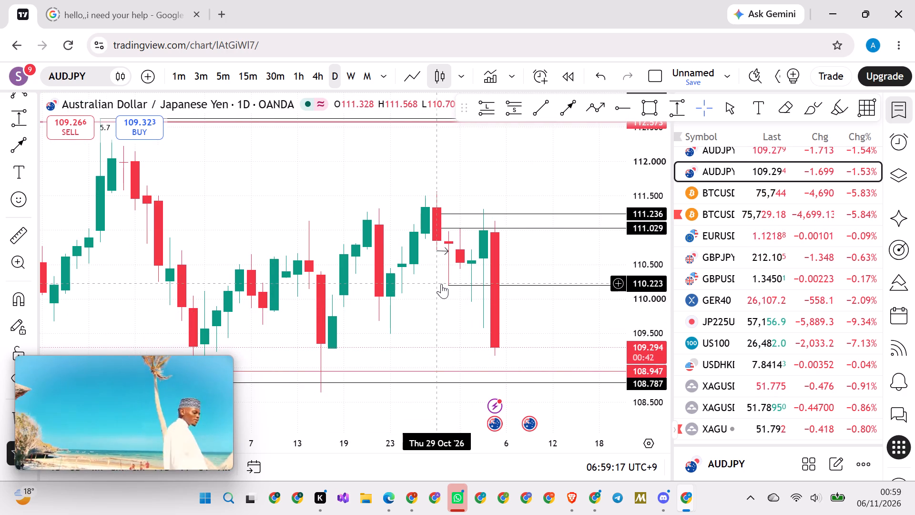
{"action": "left_click", "coordinate": [450, 284]}
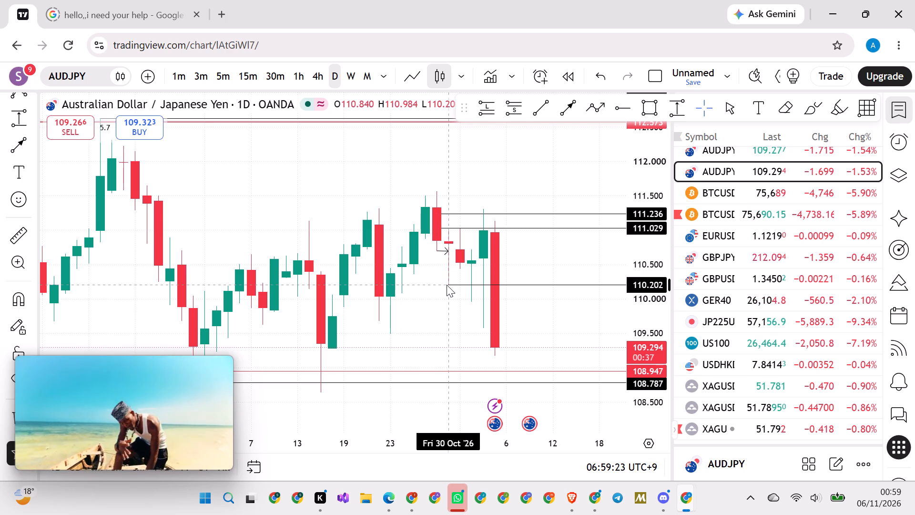
{"action": "left_click", "coordinate": [551, 257]}
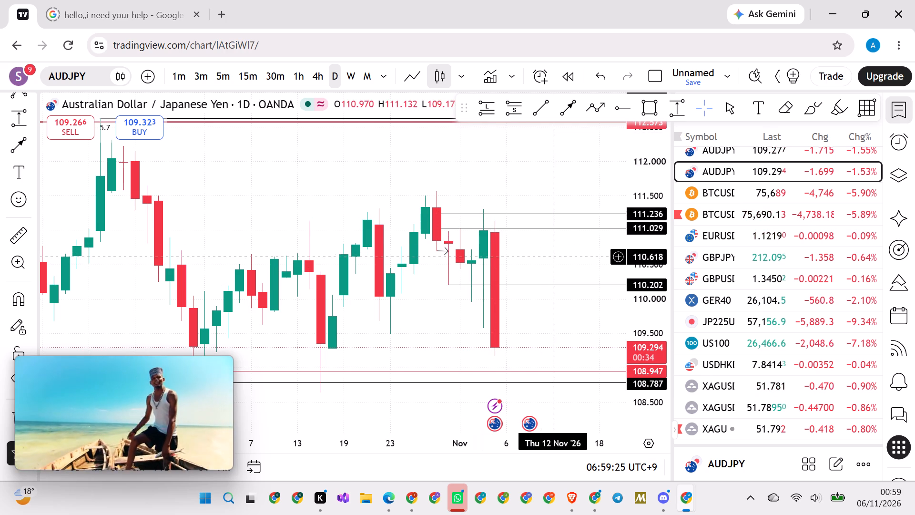
Switch AUDJPY to the 30-minute timeframe and examine the candles around the 110.202 ray's starting point on 30 October.
{"action": "left_click", "coordinate": [272, 73]}
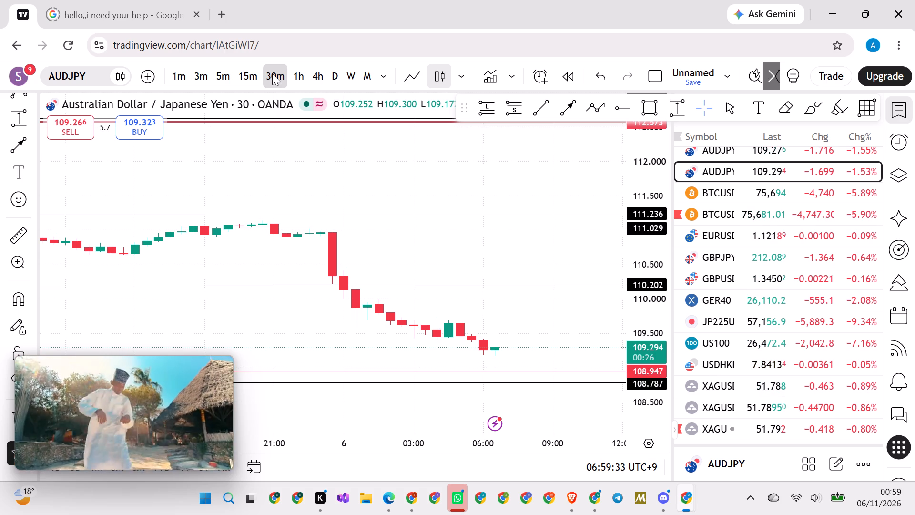
{"action": "scroll", "coordinate": [274, 83], "scroll_direction": "down", "scroll_amount": 1}
{"action": "scroll", "coordinate": [275, 233], "scroll_direction": "down", "scroll_amount": 3}
{"action": "scroll", "coordinate": [277, 235], "scroll_direction": "up", "scroll_amount": 20}
{"action": "scroll", "coordinate": [277, 235], "scroll_direction": "up", "scroll_amount": 20}
{"action": "scroll", "coordinate": [277, 235], "scroll_direction": "up", "scroll_amount": 20}
{"action": "scroll", "coordinate": [277, 235], "scroll_direction": "down", "scroll_amount": 20}
{"action": "scroll", "coordinate": [277, 235], "scroll_direction": "down", "scroll_amount": 14}
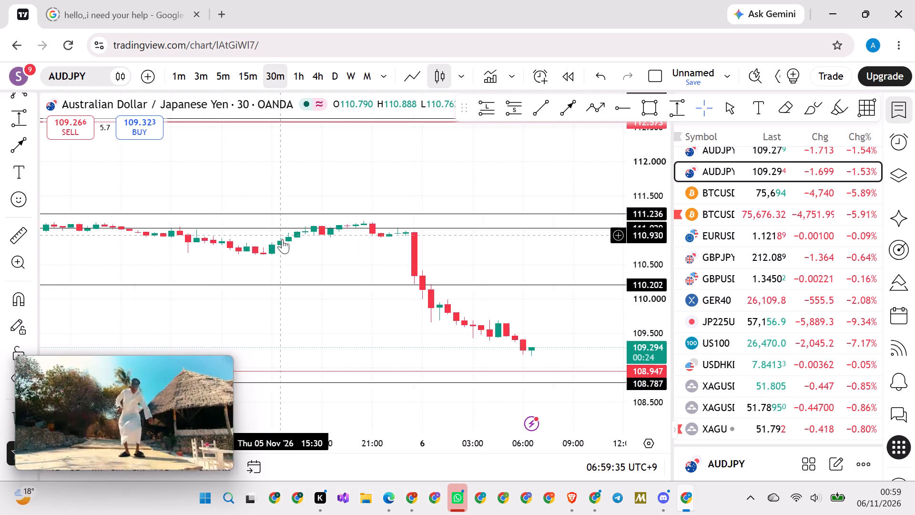
{"action": "scroll", "coordinate": [282, 239], "scroll_direction": "down", "scroll_amount": 20}
{"action": "scroll", "coordinate": [282, 239], "scroll_direction": "down", "scroll_amount": 20}
{"action": "scroll", "coordinate": [282, 239], "scroll_direction": "down", "scroll_amount": 20}
{"action": "scroll", "coordinate": [282, 244], "scroll_direction": "down", "scroll_amount": 12}
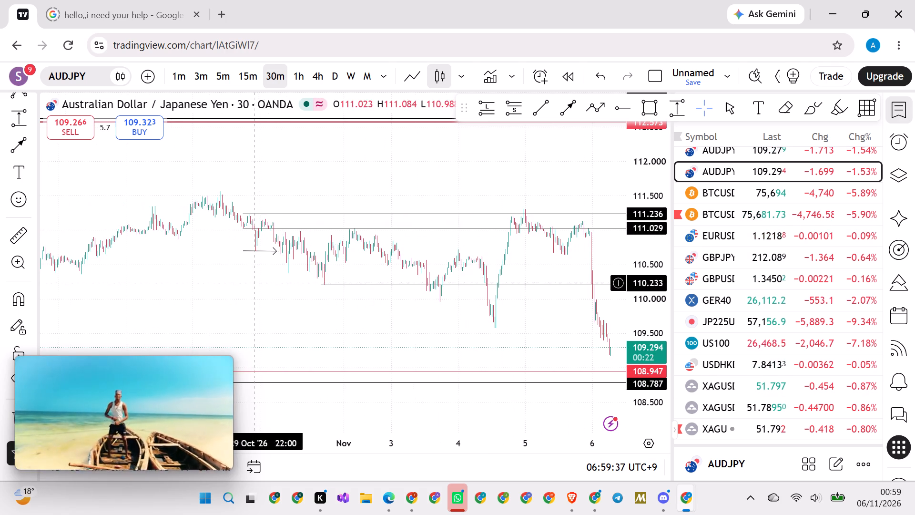
{"action": "left_click_drag", "start_coordinate": [254, 288], "coordinate": [363, 289]}
{"action": "scroll", "coordinate": [352, 292], "scroll_direction": "up", "scroll_amount": 4}
{"action": "scroll", "coordinate": [434, 320], "scroll_direction": "up", "scroll_amount": 2}
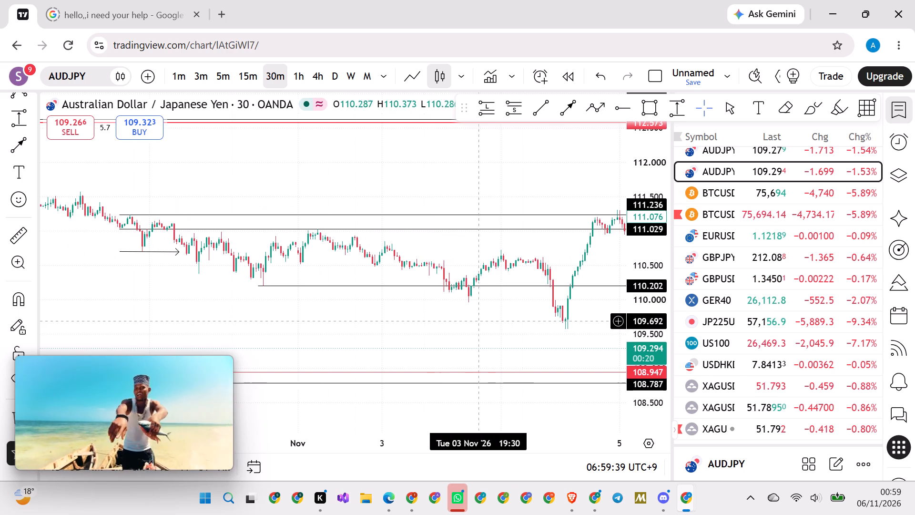
{"action": "scroll", "coordinate": [658, 268], "scroll_direction": "up", "scroll_amount": 13}
{"action": "left_click_drag", "start_coordinate": [183, 300], "coordinate": [518, 339]}
{"action": "scroll", "coordinate": [502, 329], "scroll_direction": "up", "scroll_amount": 10}
{"action": "scroll", "coordinate": [646, 319], "scroll_direction": "up", "scroll_amount": 2}
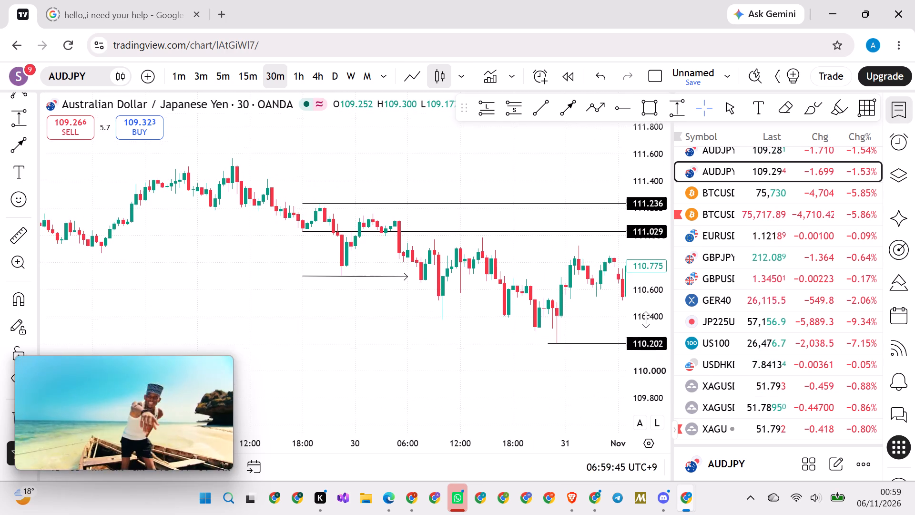
{"action": "scroll", "coordinate": [646, 319], "scroll_direction": "up", "scroll_amount": 17}
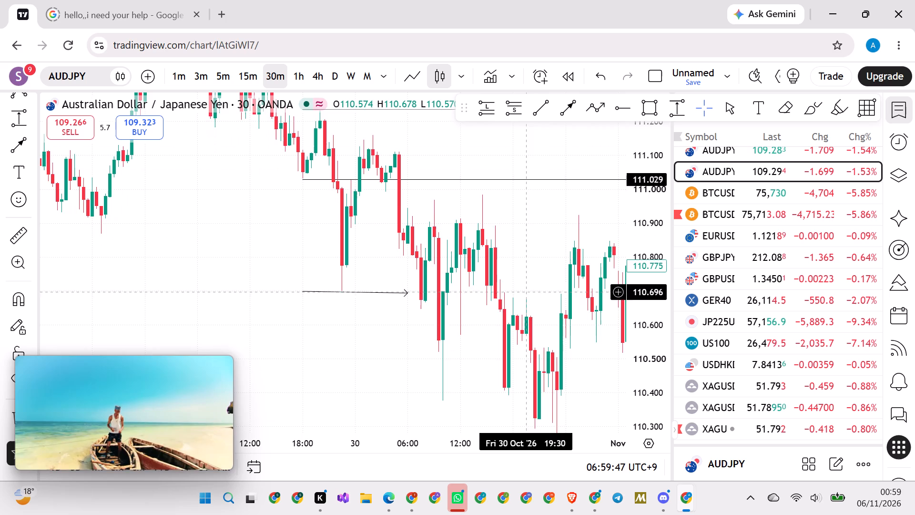
{"action": "left_click_drag", "start_coordinate": [526, 279], "coordinate": [451, 158]}
{"action": "scroll", "coordinate": [407, 291], "scroll_direction": "up", "scroll_amount": 2}
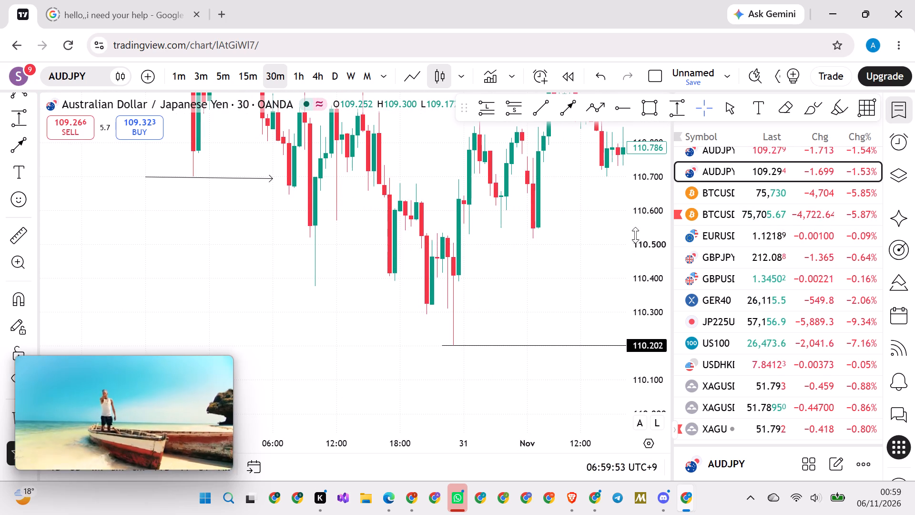
{"action": "left_click_drag", "start_coordinate": [648, 227], "coordinate": [590, 381]}
{"action": "scroll", "coordinate": [483, 354], "scroll_direction": "down", "scroll_amount": 3}
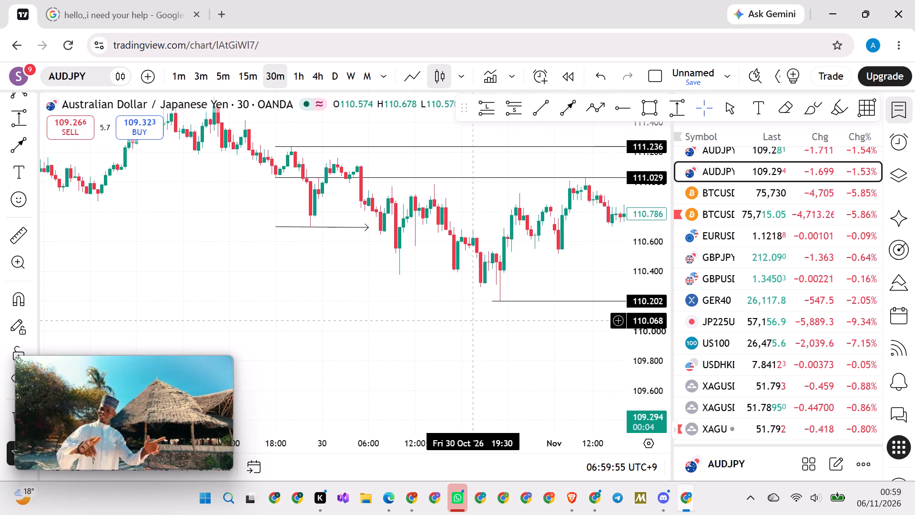
{"action": "left_click_drag", "start_coordinate": [457, 304], "coordinate": [427, 324]}
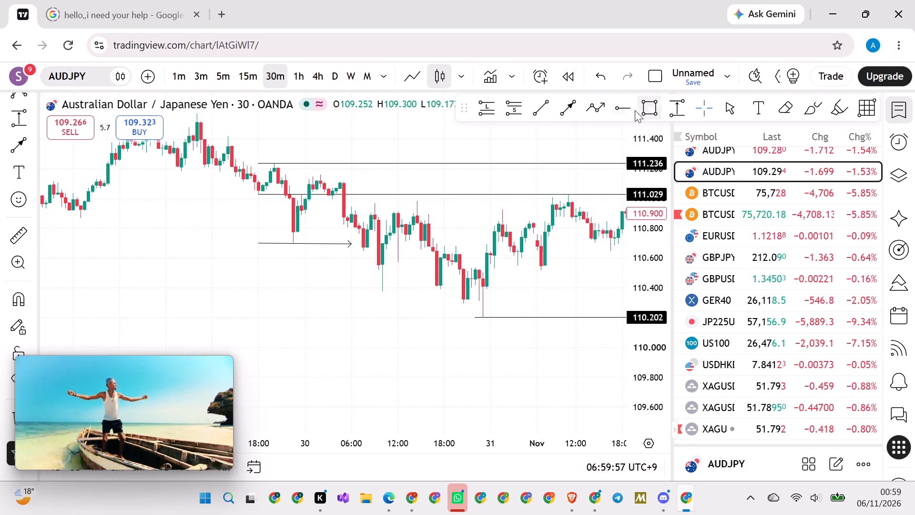
Place a horizontal ray at 110.524, starting from the top of the 30 October 22:30 candle.
{"action": "left_click", "coordinate": [623, 105]}
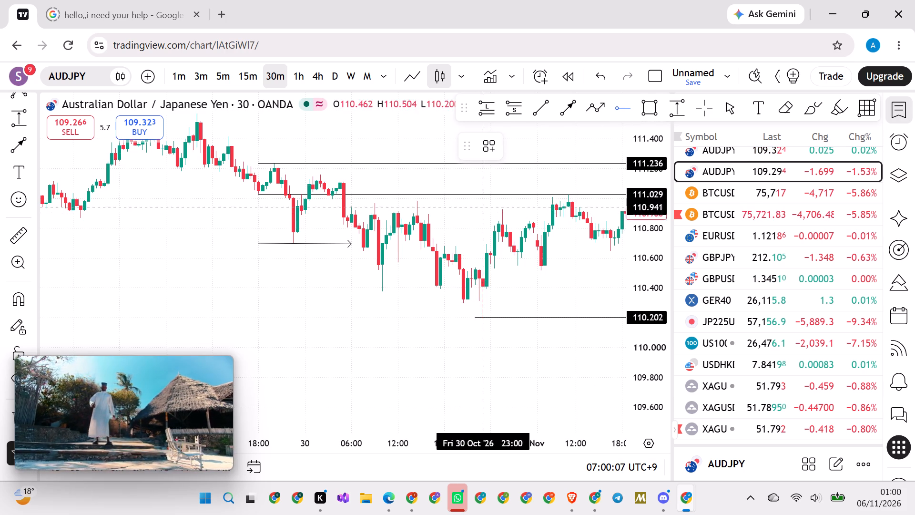
{"action": "left_click", "coordinate": [479, 269]}
{"action": "left_click", "coordinate": [515, 290]}
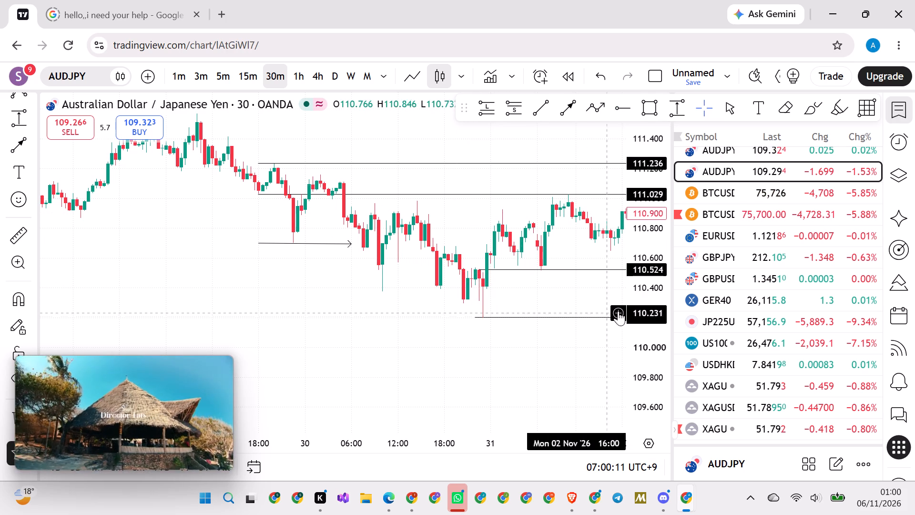
Move the new upper ray's anchor to 110.520 at the 30 October 22:00 candle.
{"action": "scroll", "coordinate": [658, 286], "scroll_direction": "up", "scroll_amount": 18}
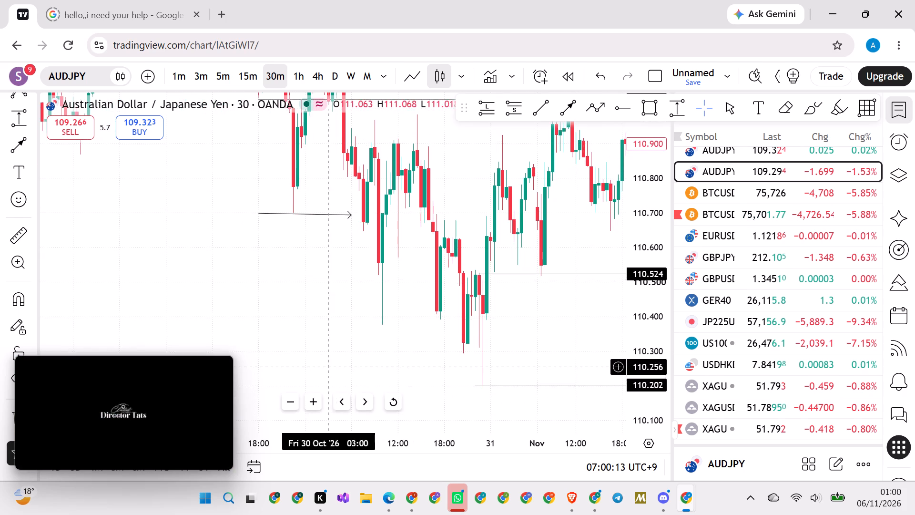
{"action": "left_click_drag", "start_coordinate": [342, 347], "coordinate": [456, 325]}
{"action": "scroll", "coordinate": [417, 290], "scroll_direction": "up", "scroll_amount": 15}
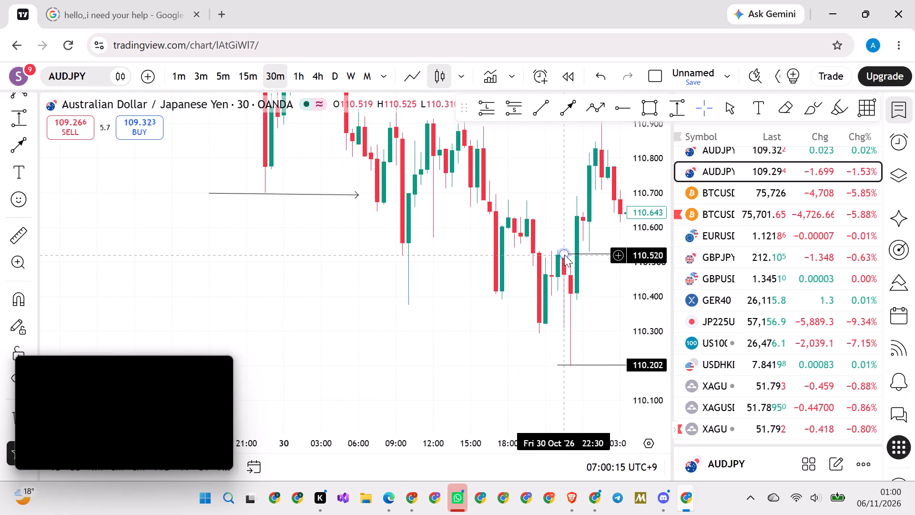
{"action": "left_click_drag", "start_coordinate": [564, 255], "coordinate": [557, 255]}
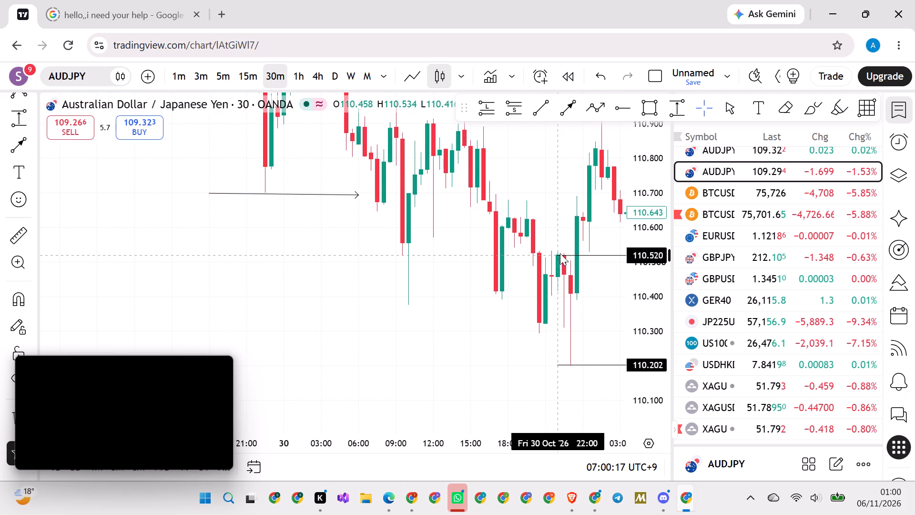
{"action": "left_click", "coordinate": [472, 366]}
Draw a near-horizontal arrow at about 110.681 from the late 30 October swing high to the 31 October 00:00 candle.
{"action": "left_click_drag", "start_coordinate": [661, 248], "coordinate": [603, 353]}
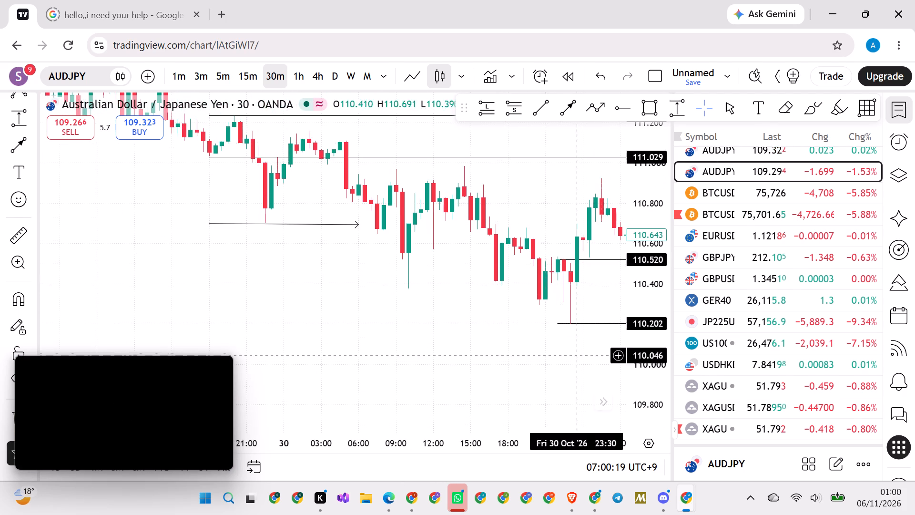
{"action": "scroll", "coordinate": [491, 337], "scroll_direction": "down", "scroll_amount": 20}
{"action": "scroll", "coordinate": [491, 337], "scroll_direction": "down", "scroll_amount": 1}
{"action": "left_click_drag", "start_coordinate": [498, 325], "coordinate": [416, 308]}
{"action": "scroll", "coordinate": [407, 297], "scroll_direction": "up", "scroll_amount": 2}
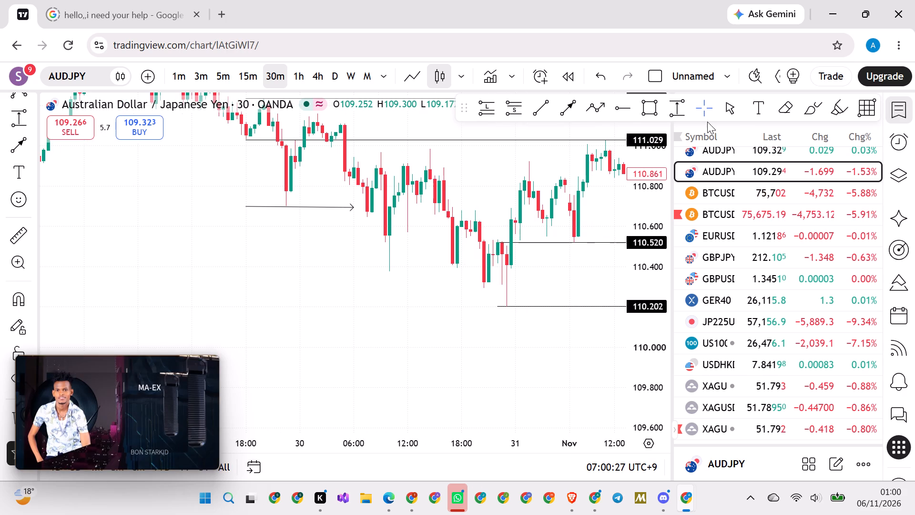
{"action": "left_click", "coordinate": [571, 106]}
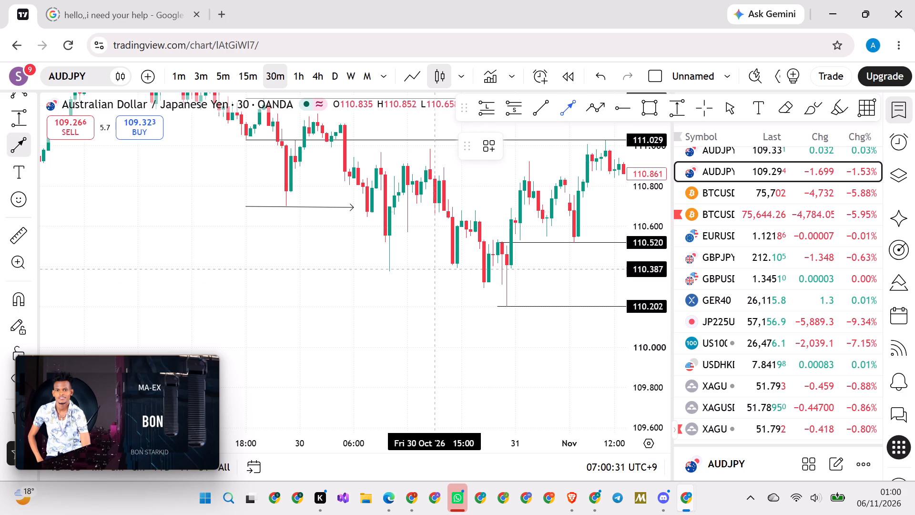
{"action": "left_click_drag", "start_coordinate": [459, 210], "coordinate": [518, 210]}
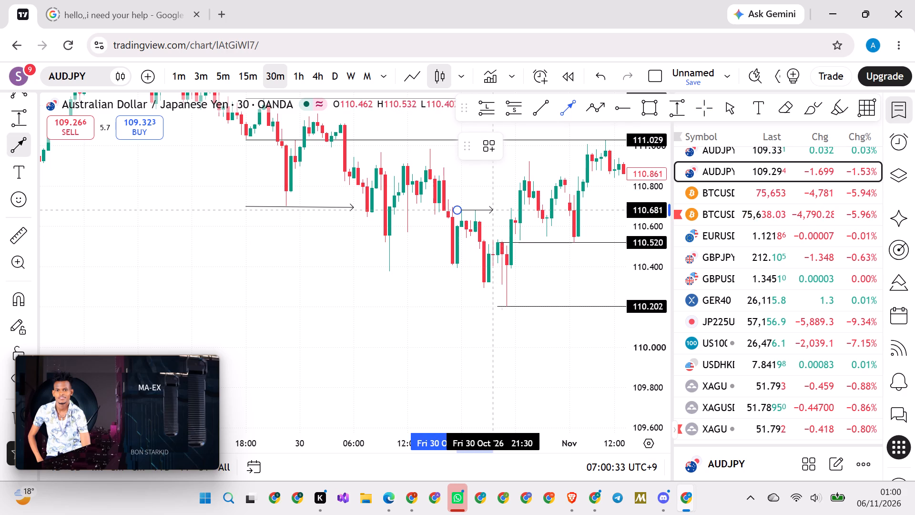
{"action": "left_click_drag", "start_coordinate": [518, 210], "coordinate": [519, 210]}
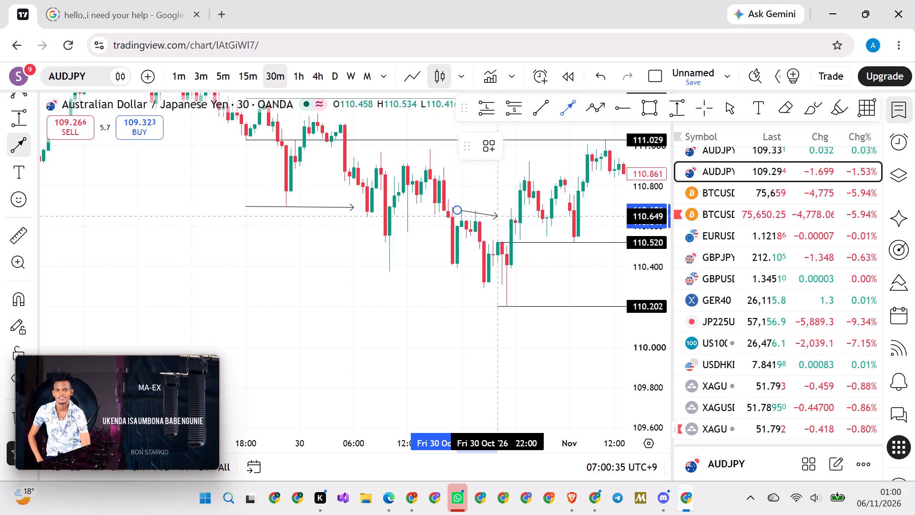
{"action": "left_click", "coordinate": [518, 209]}
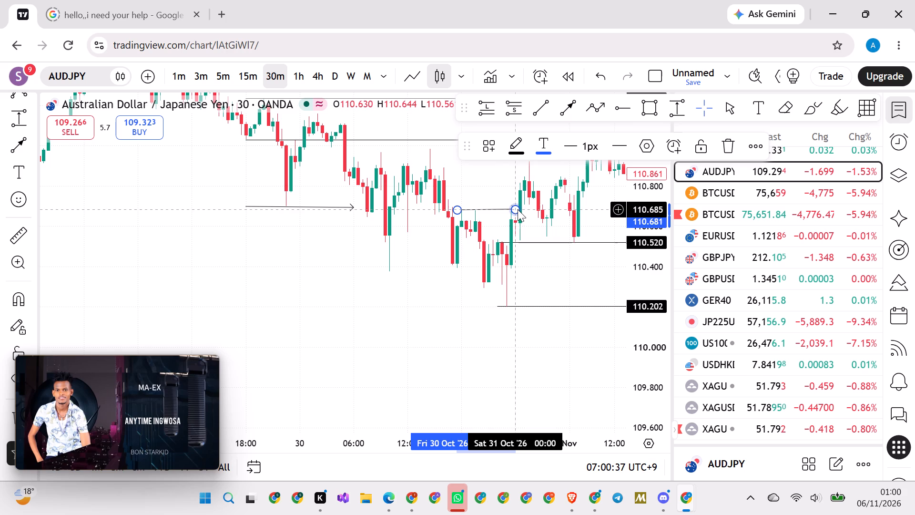
{"action": "left_click", "coordinate": [446, 293]}
Adjust the new arrow's tip to 110.681 at the 31 October 00:30 candle.
{"action": "scroll", "coordinate": [433, 315], "scroll_direction": "down", "scroll_amount": 7}
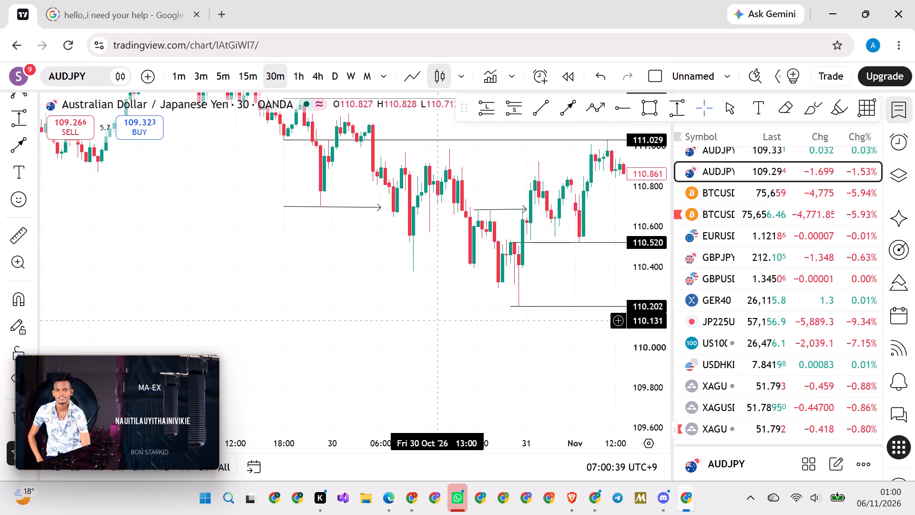
{"action": "scroll", "coordinate": [437, 321], "scroll_direction": "up", "scroll_amount": 2}
{"action": "left_click", "coordinate": [505, 210]}
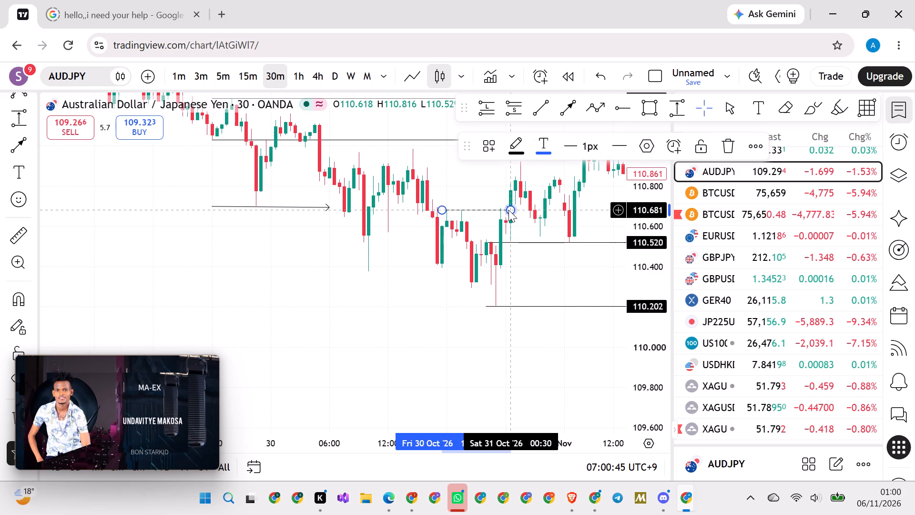
{"action": "left_click", "coordinate": [432, 289]}
{"action": "scroll", "coordinate": [432, 289], "scroll_direction": "down", "scroll_amount": 8}
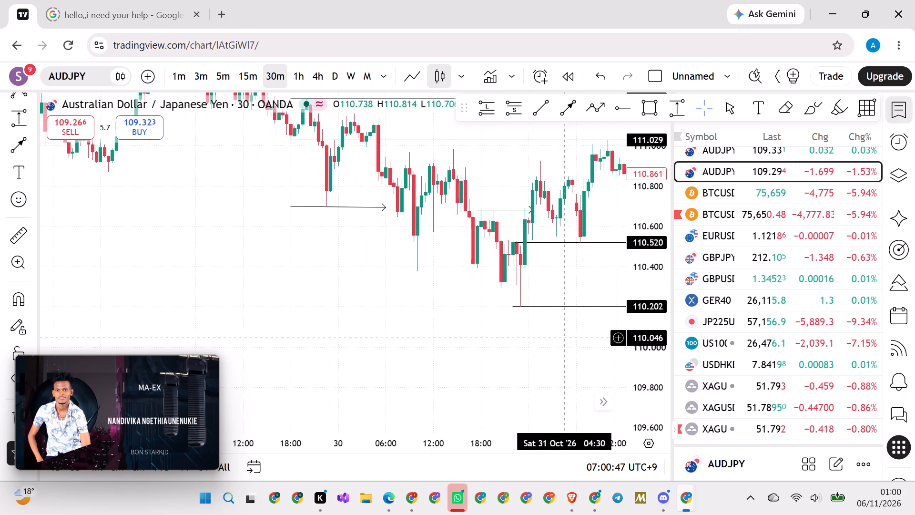
Review AUDJPY price action up to 6 November against the marked levels and delete the 111.029 horizontal ray.
{"action": "left_click_drag", "start_coordinate": [652, 278], "coordinate": [612, 412]}
{"action": "scroll", "coordinate": [505, 388], "scroll_direction": "down", "scroll_amount": 20}
{"action": "scroll", "coordinate": [505, 388], "scroll_direction": "down", "scroll_amount": 20}
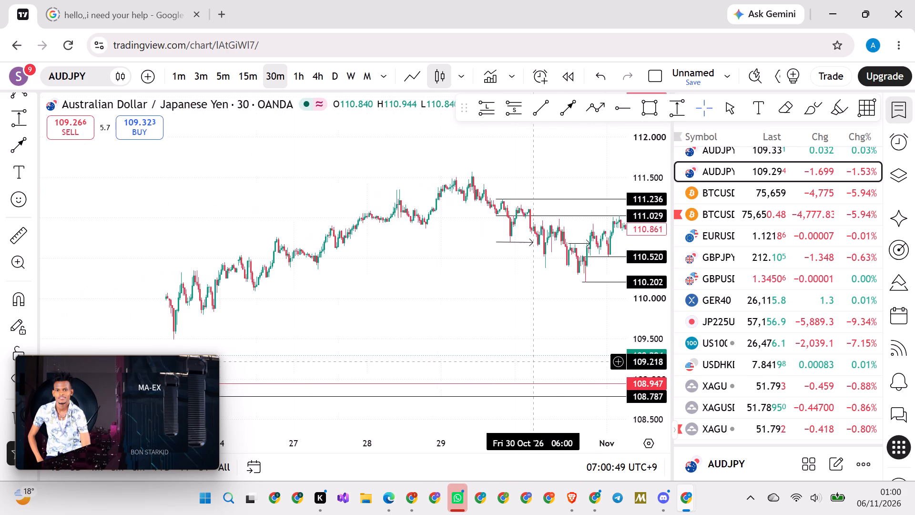
{"action": "left_click_drag", "start_coordinate": [556, 331], "coordinate": [353, 282]}
{"action": "left_click_drag", "start_coordinate": [428, 271], "coordinate": [424, 271]}
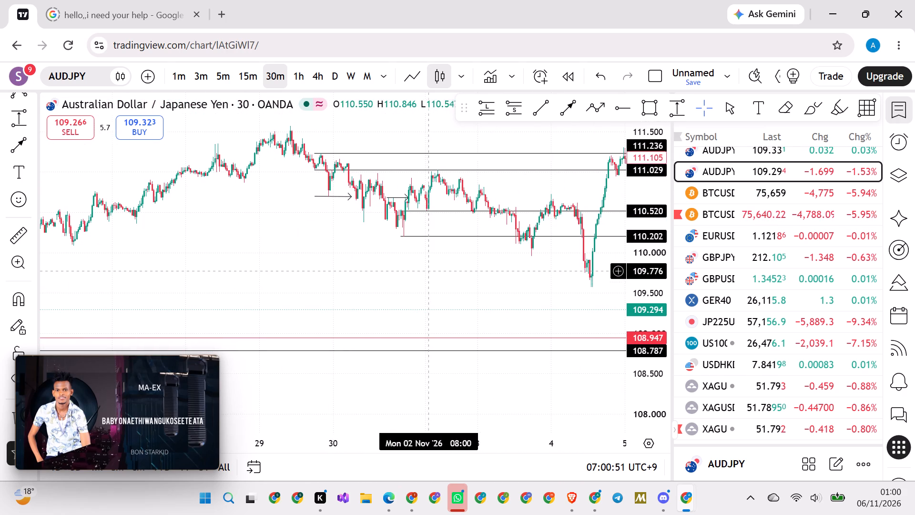
{"action": "left_click_drag", "start_coordinate": [424, 271], "coordinate": [326, 306]}
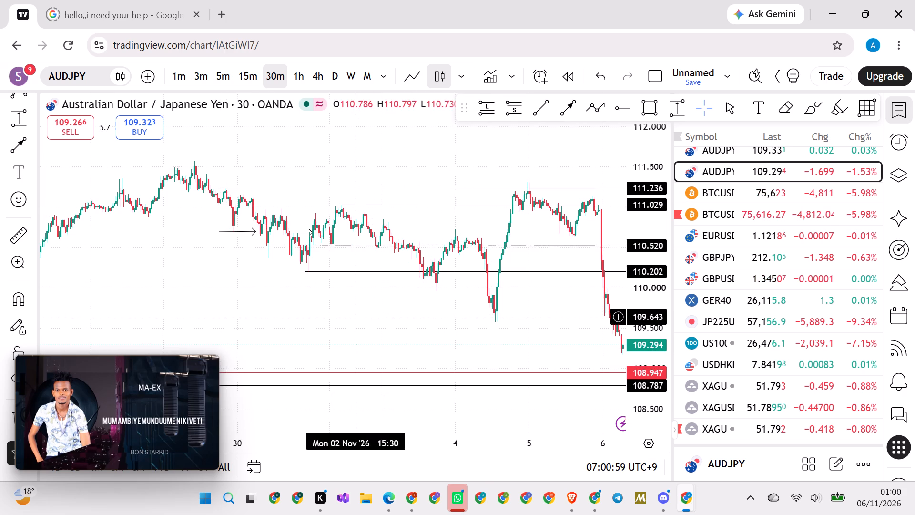
{"action": "scroll", "coordinate": [356, 316], "scroll_direction": "down", "scroll_amount": 20}
{"action": "scroll", "coordinate": [356, 316], "scroll_direction": "down", "scroll_amount": 8}
{"action": "scroll", "coordinate": [356, 316], "scroll_direction": "up", "scroll_amount": 14}
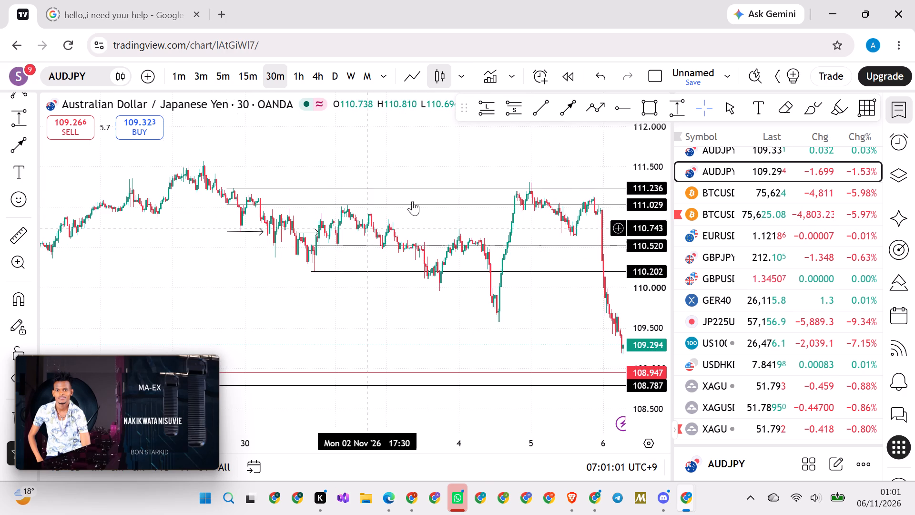
{"action": "left_click", "coordinate": [472, 204]}
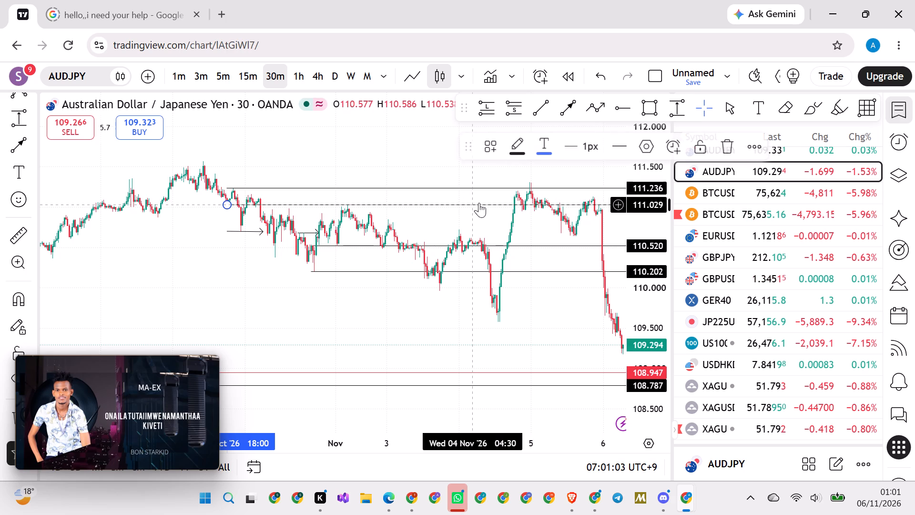
{"action": "left_click", "coordinate": [725, 146]}
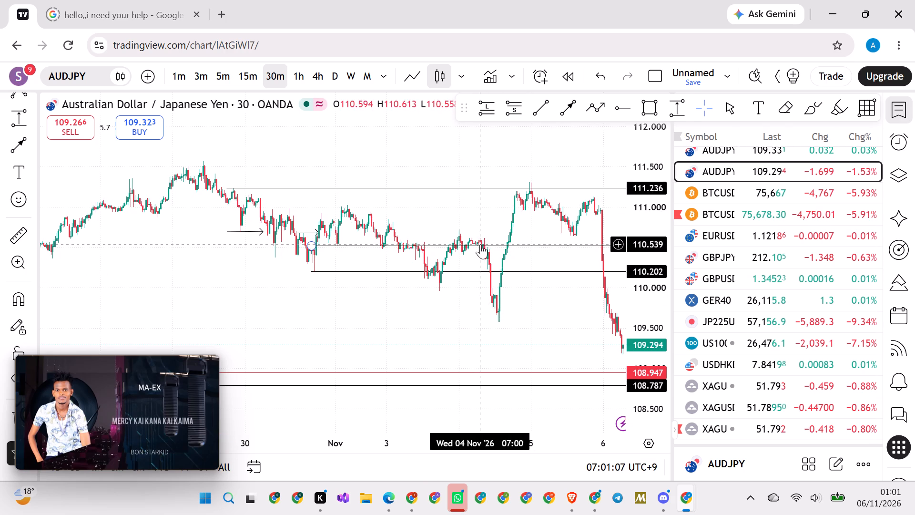
Switch AUDJPY to the 5-minute timeframe and examine the candles around the 110.520 and 110.202 rays on 30 October.
{"action": "left_click_drag", "start_coordinate": [370, 323], "coordinate": [419, 323]}
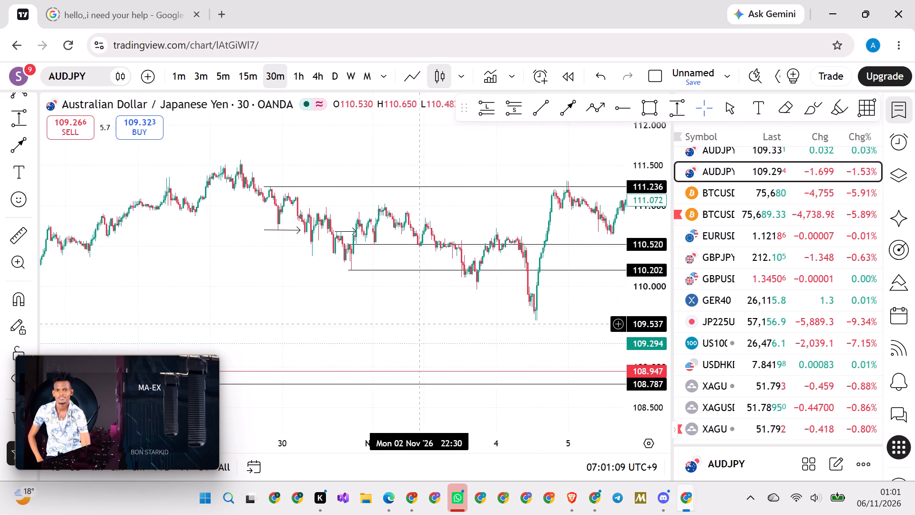
{"action": "left_click_drag", "start_coordinate": [419, 323], "coordinate": [419, 322]}
{"action": "scroll", "coordinate": [421, 322], "scroll_direction": "down", "scroll_amount": 20}
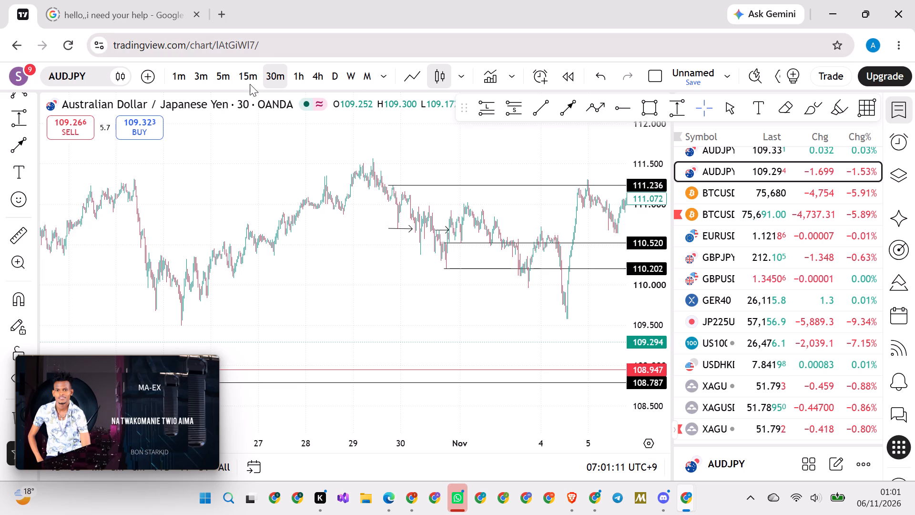
{"action": "left_click", "coordinate": [224, 76]}
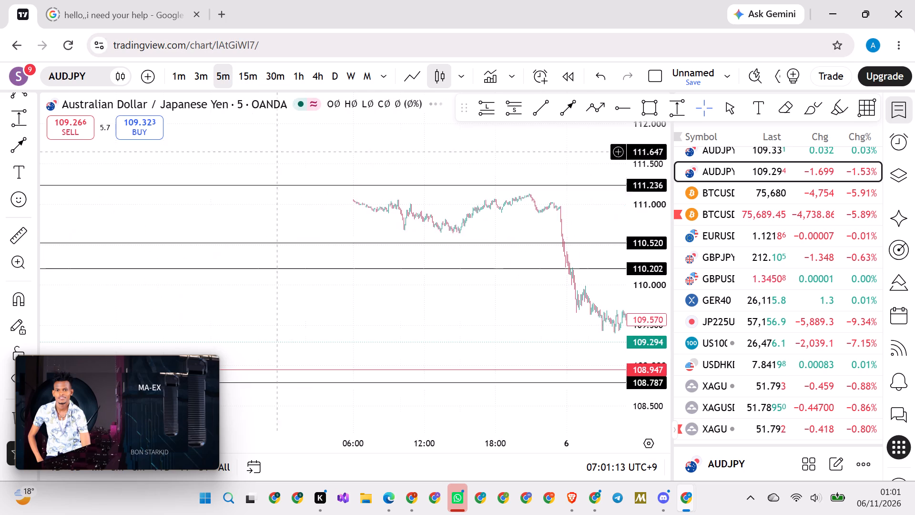
{"action": "scroll", "coordinate": [395, 301], "scroll_direction": "down", "scroll_amount": 20}
{"action": "scroll", "coordinate": [395, 301], "scroll_direction": "down", "scroll_amount": 20}
{"action": "scroll", "coordinate": [395, 301], "scroll_direction": "down", "scroll_amount": 20}
{"action": "scroll", "coordinate": [403, 305], "scroll_direction": "up", "scroll_amount": 5}
{"action": "scroll", "coordinate": [403, 308], "scroll_direction": "down", "scroll_amount": 20}
{"action": "scroll", "coordinate": [403, 308], "scroll_direction": "down", "scroll_amount": 20}
{"action": "scroll", "coordinate": [403, 308], "scroll_direction": "down", "scroll_amount": 20}
{"action": "scroll", "coordinate": [404, 306], "scroll_direction": "up", "scroll_amount": 5}
{"action": "scroll", "coordinate": [404, 310], "scroll_direction": "down", "scroll_amount": 20}
{"action": "scroll", "coordinate": [404, 310], "scroll_direction": "down", "scroll_amount": 20}
{"action": "scroll", "coordinate": [404, 310], "scroll_direction": "down", "scroll_amount": 7}
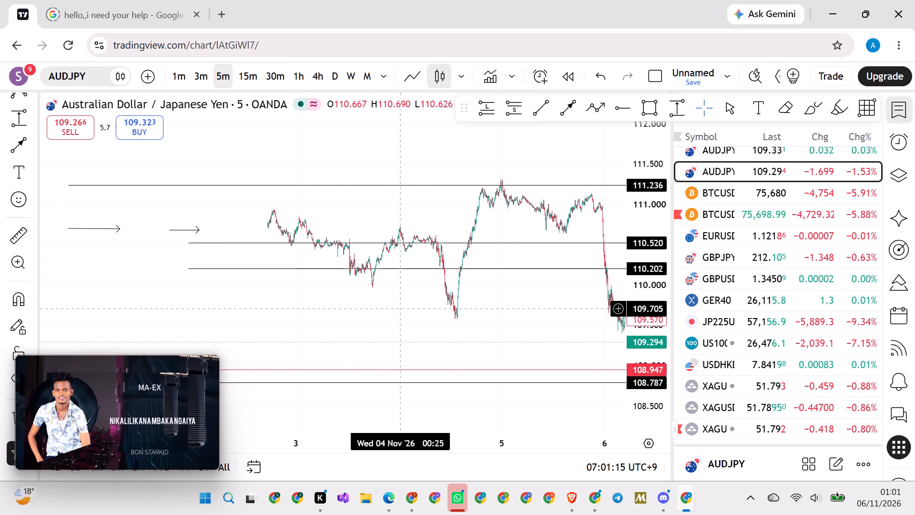
{"action": "scroll", "coordinate": [377, 323], "scroll_direction": "down", "scroll_amount": 20}
{"action": "scroll", "coordinate": [377, 323], "scroll_direction": "down", "scroll_amount": 7}
{"action": "left_click_drag", "start_coordinate": [208, 294], "coordinate": [638, 338]}
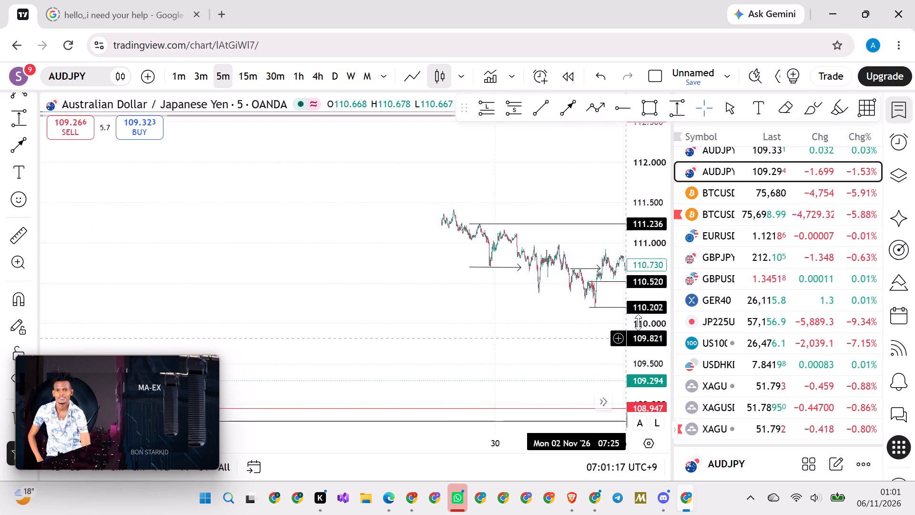
{"action": "scroll", "coordinate": [640, 310], "scroll_direction": "up", "scroll_amount": 20}
{"action": "scroll", "coordinate": [640, 310], "scroll_direction": "up", "scroll_amount": 20}
{"action": "scroll", "coordinate": [640, 310], "scroll_direction": "up", "scroll_amount": 4}
{"action": "left_click_drag", "start_coordinate": [462, 391], "coordinate": [447, 234]}
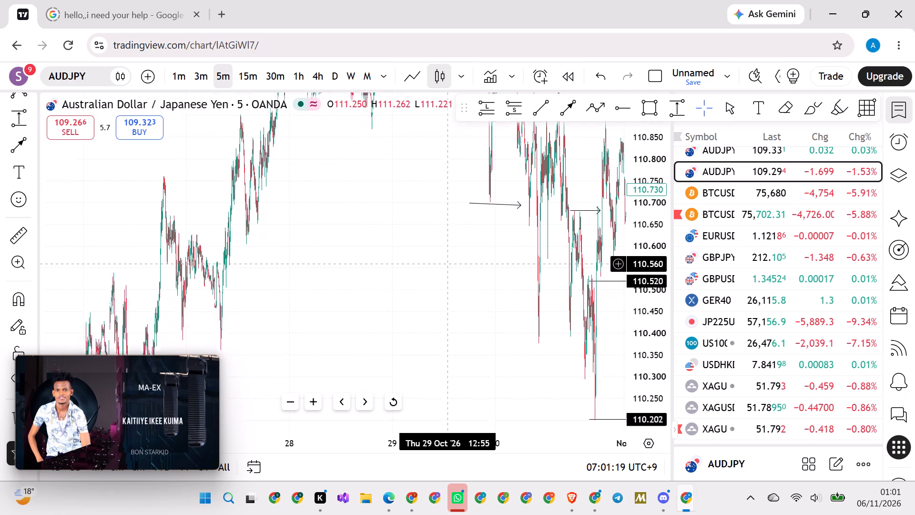
{"action": "left_click_drag", "start_coordinate": [447, 234], "coordinate": [444, 200]}
{"action": "scroll", "coordinate": [291, 317], "scroll_direction": "up", "scroll_amount": 20}
{"action": "scroll", "coordinate": [291, 317], "scroll_direction": "up", "scroll_amount": 20}
{"action": "scroll", "coordinate": [291, 317], "scroll_direction": "up", "scroll_amount": 20}
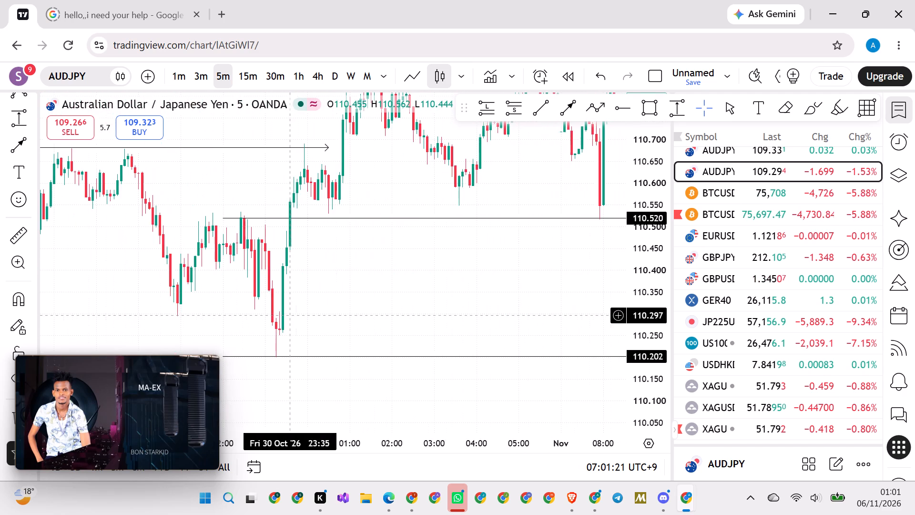
{"action": "left_click_drag", "start_coordinate": [377, 289], "coordinate": [570, 245]}
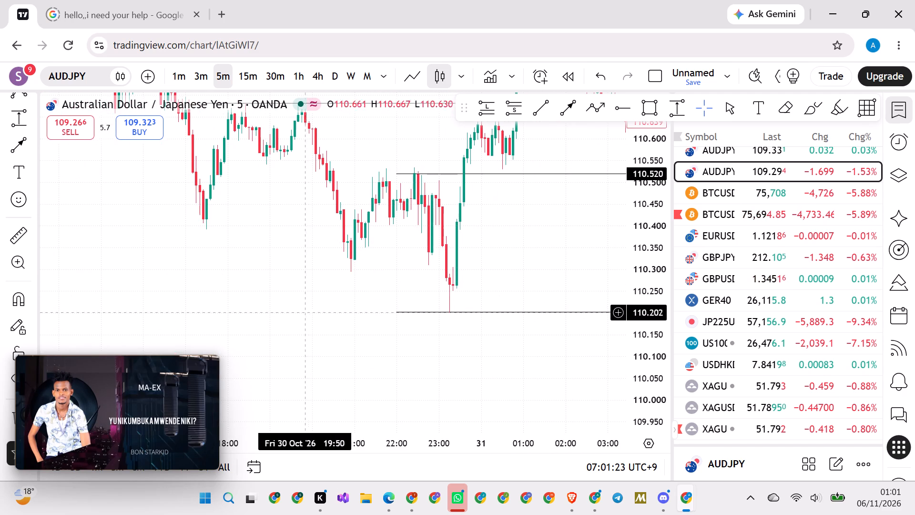
{"action": "left_click_drag", "start_coordinate": [302, 314], "coordinate": [482, 277]}
{"action": "left_click_drag", "start_coordinate": [512, 267], "coordinate": [440, 261]}
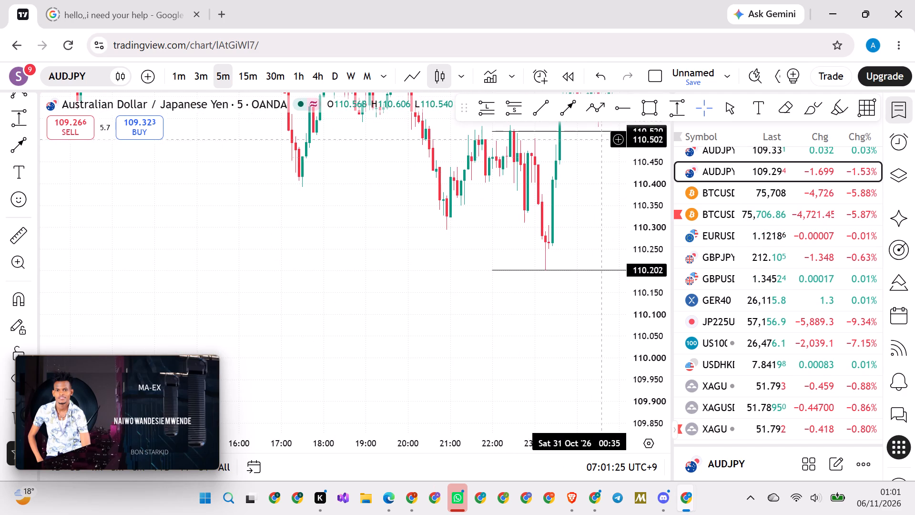
Place a horizontal ray at 110.325 from the bottom of the 30 October 20:55 candle's body and colour it red.
{"action": "left_click", "coordinate": [616, 109]}
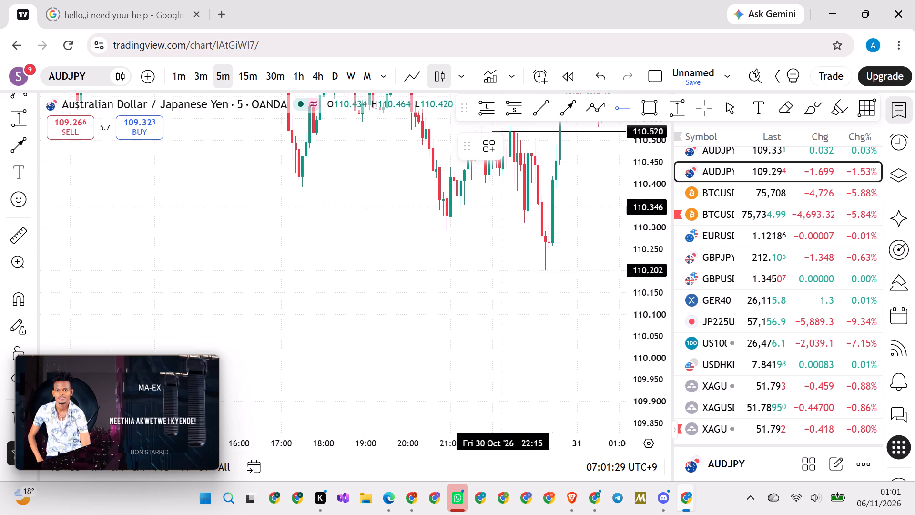
{"action": "left_click", "coordinate": [446, 216]}
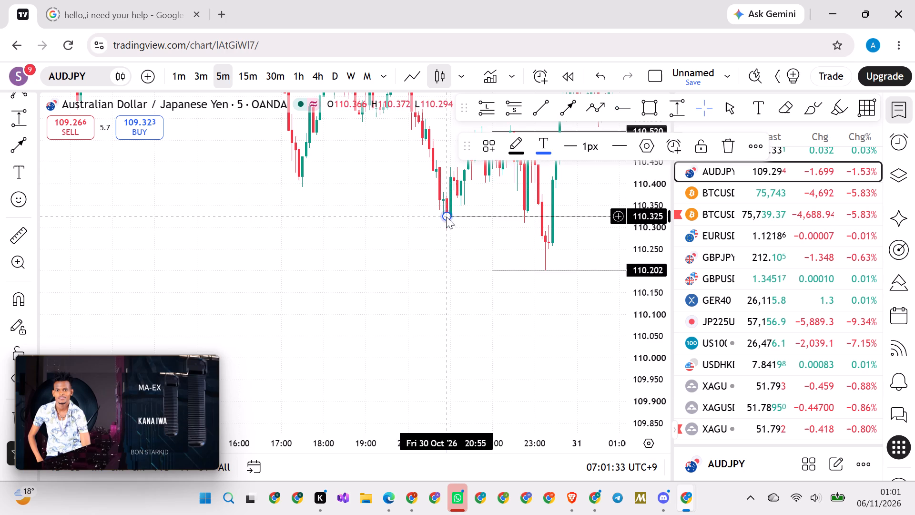
{"action": "left_click", "coordinate": [515, 145]}
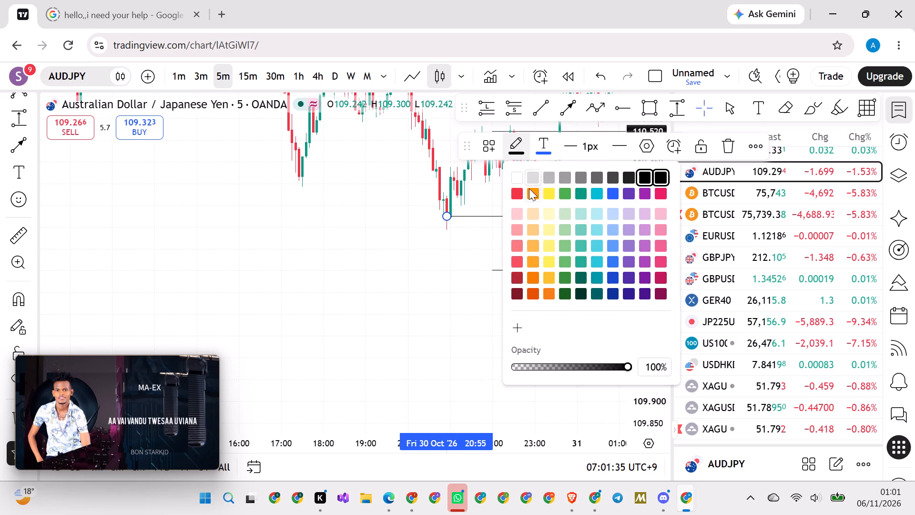
{"action": "left_click", "coordinate": [516, 193]}
{"action": "left_click", "coordinate": [460, 268]}
Move the 110.202 ray's anchor to 110.198 at the tip of the lowest 30 October candle's wick.
{"action": "scroll", "coordinate": [458, 270], "scroll_direction": "up", "scroll_amount": 11}
{"action": "left_click_drag", "start_coordinate": [453, 276], "coordinate": [381, 270]}
{"action": "left_click_drag", "start_coordinate": [386, 267], "coordinate": [424, 270]}
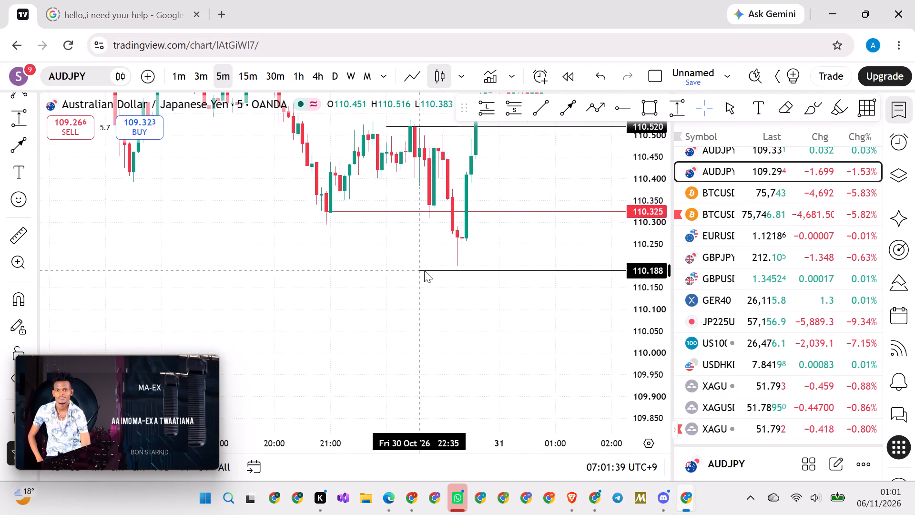
{"action": "left_click_drag", "start_coordinate": [424, 270], "coordinate": [462, 266]}
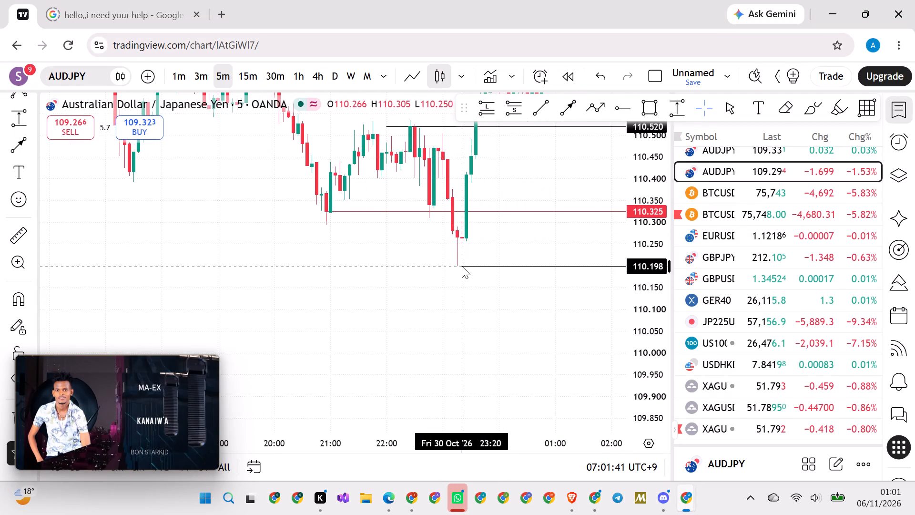
{"action": "left_click_drag", "start_coordinate": [462, 266], "coordinate": [455, 266]}
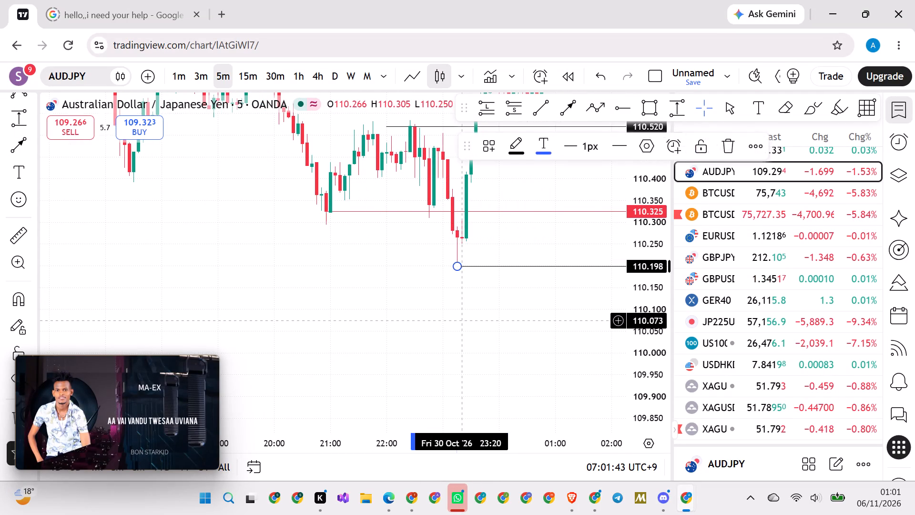
{"action": "left_click", "coordinate": [462, 323]}
Measure the price range from the red 110.325 ray down to the 110.198 ray, and delete the measurement.
{"action": "left_click", "coordinate": [687, 108]}
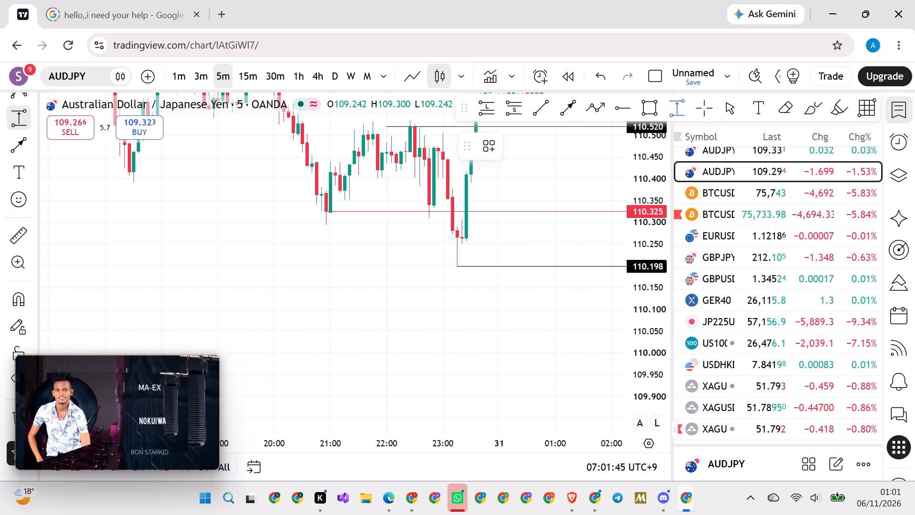
{"action": "left_click", "coordinate": [531, 212]}
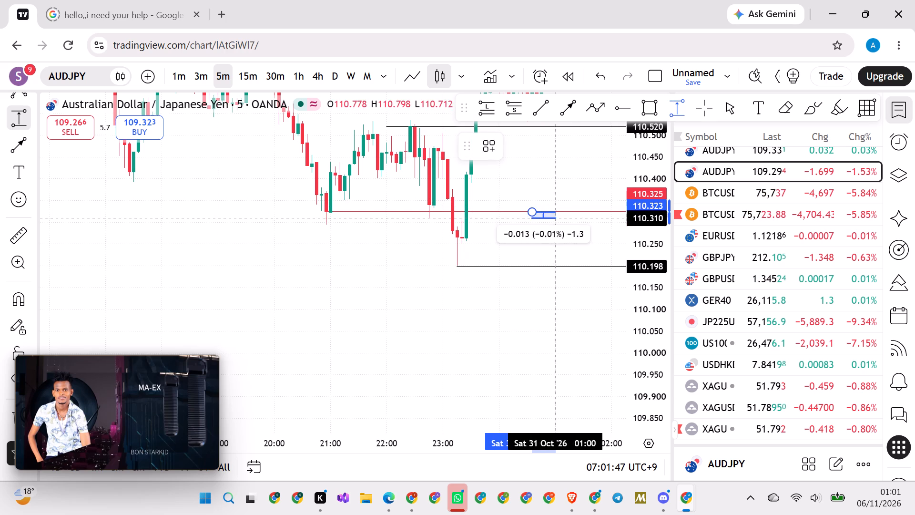
{"action": "left_click", "coordinate": [593, 268]}
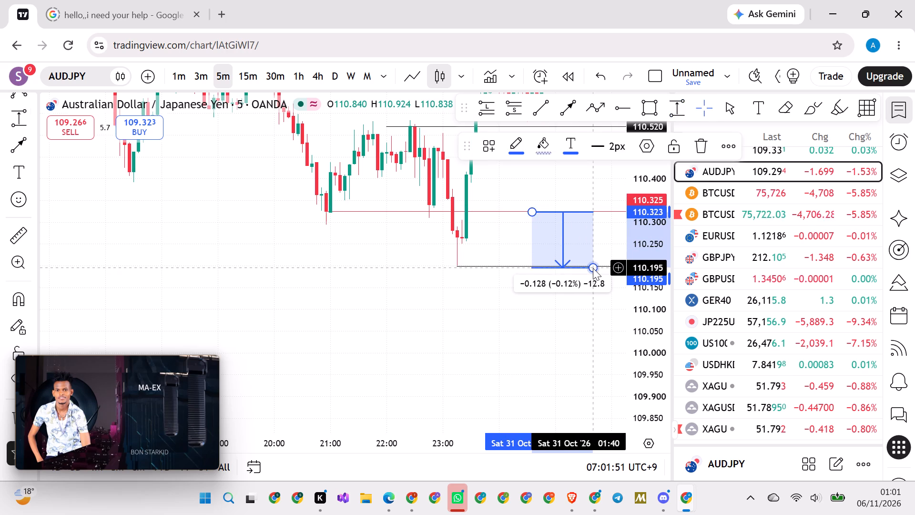
{"action": "left_click", "coordinate": [702, 149]}
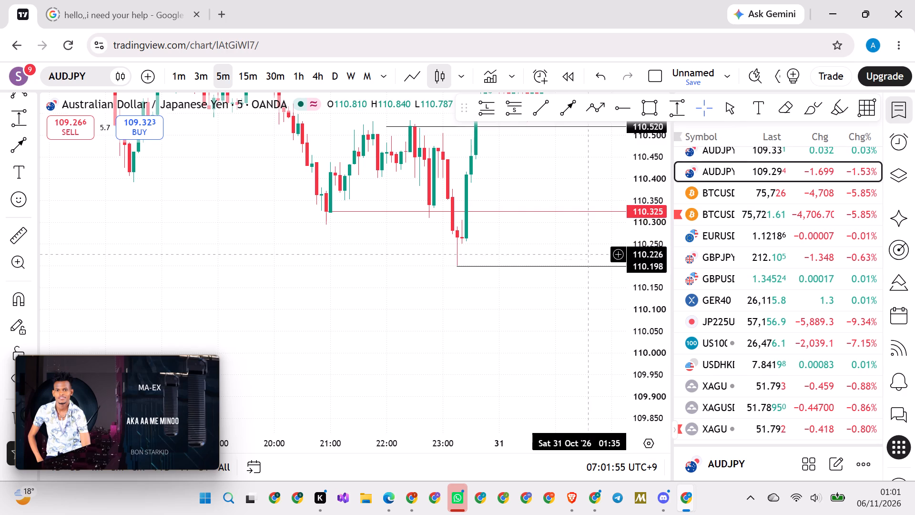
Examine the AUDJPY 5-minute candles from 30 October to 4 November against the 110.520, 110.325 and 110.198 rays.
{"action": "left_click_drag", "start_coordinate": [651, 213], "coordinate": [641, 398]}
{"action": "scroll", "coordinate": [479, 368], "scroll_direction": "down", "scroll_amount": 20}
{"action": "scroll", "coordinate": [479, 368], "scroll_direction": "down", "scroll_amount": 20}
{"action": "scroll", "coordinate": [479, 368], "scroll_direction": "down", "scroll_amount": 20}
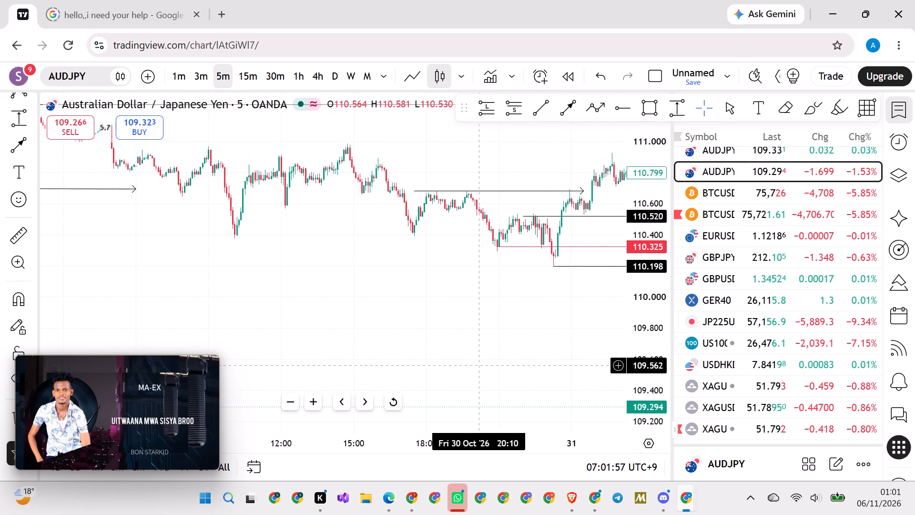
{"action": "left_click_drag", "start_coordinate": [549, 333], "coordinate": [211, 311]}
{"action": "scroll", "coordinate": [289, 321], "scroll_direction": "down", "scroll_amount": 14}
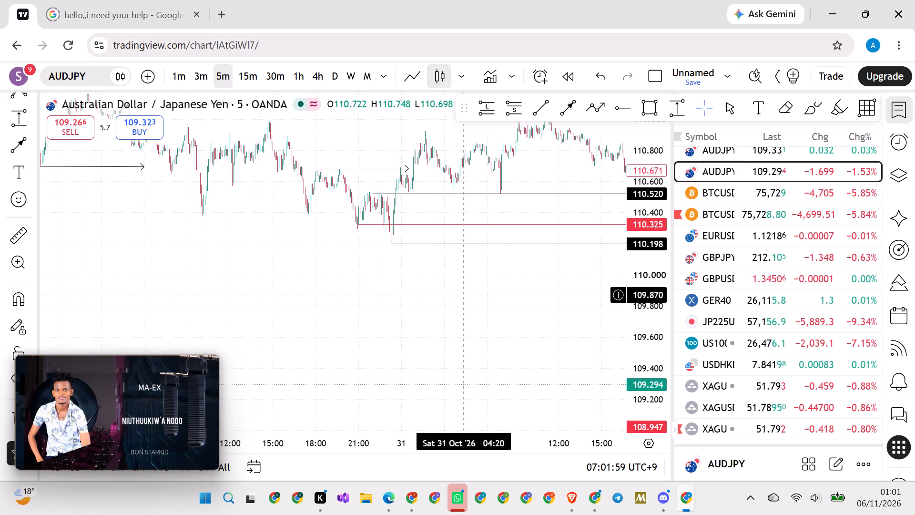
{"action": "left_click_drag", "start_coordinate": [548, 284], "coordinate": [340, 288]}
{"action": "scroll", "coordinate": [367, 293], "scroll_direction": "down", "scroll_amount": 3}
{"action": "left_click_drag", "start_coordinate": [565, 287], "coordinate": [562, 287]}
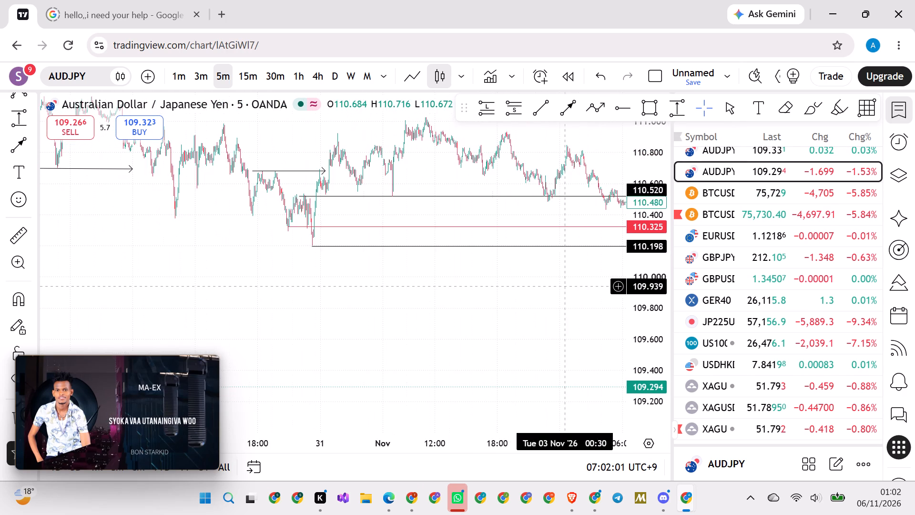
{"action": "left_click_drag", "start_coordinate": [562, 287], "coordinate": [370, 287]}
{"action": "scroll", "coordinate": [370, 287], "scroll_direction": "up", "scroll_amount": 14}
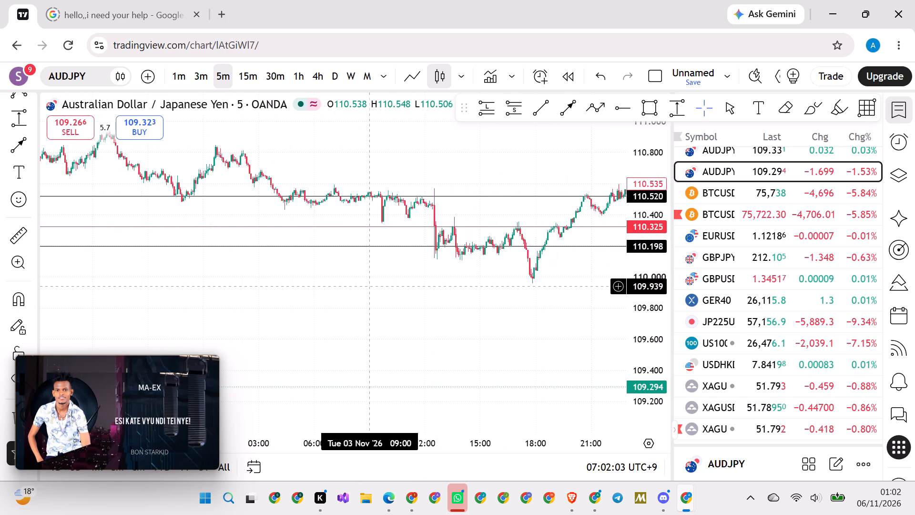
{"action": "scroll", "coordinate": [370, 287], "scroll_direction": "up", "scroll_amount": 1}
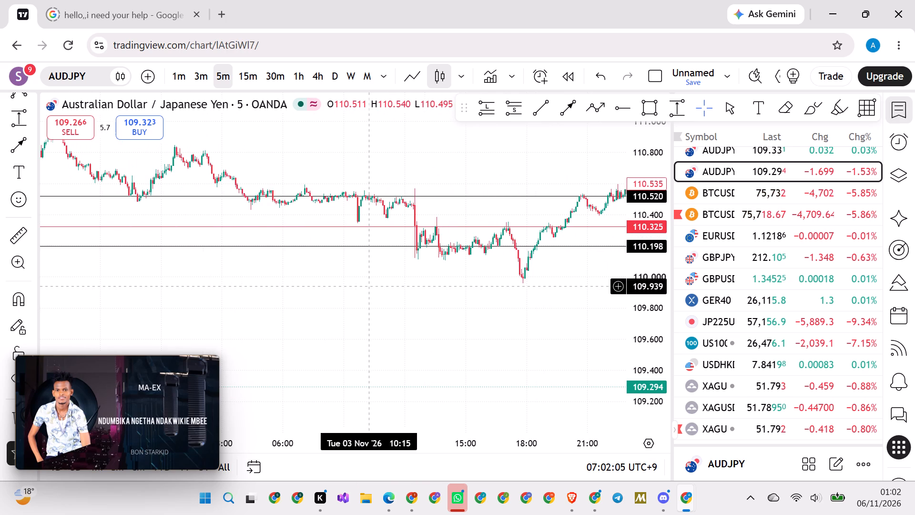
{"action": "scroll", "coordinate": [370, 287], "scroll_direction": "up", "scroll_amount": 1}
{"action": "scroll", "coordinate": [458, 308], "scroll_direction": "down", "scroll_amount": 15}
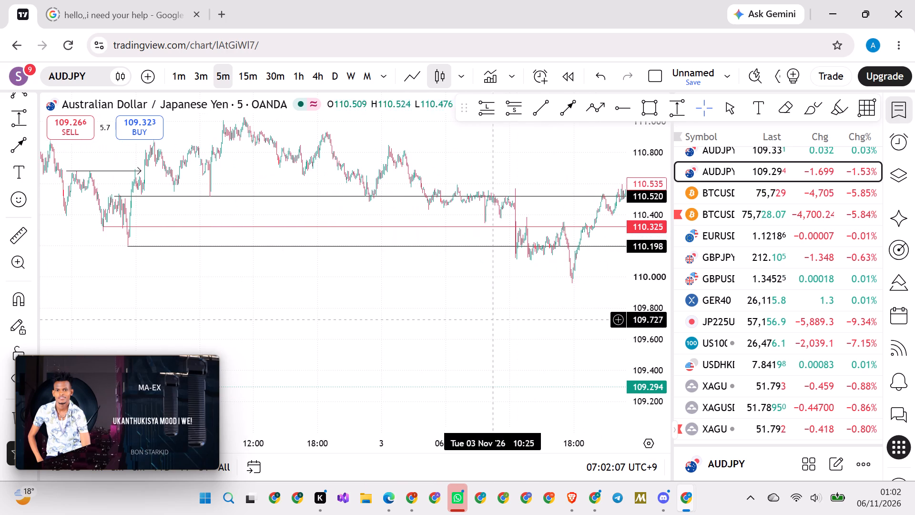
{"action": "left_click_drag", "start_coordinate": [531, 320], "coordinate": [297, 317]}
{"action": "left_click_drag", "start_coordinate": [228, 297], "coordinate": [438, 313]}
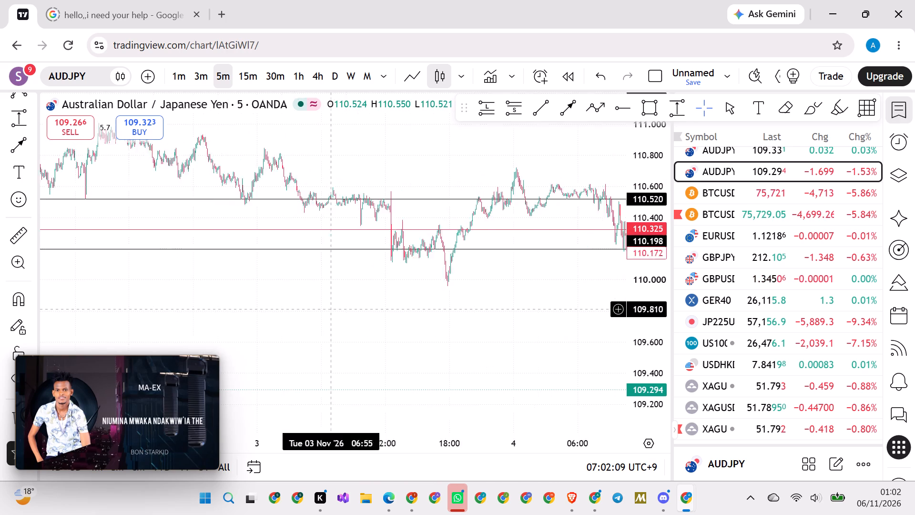
{"action": "left_click_drag", "start_coordinate": [438, 313], "coordinate": [515, 317]}
Measure the price range from the red 110.325 ray down to about 110.114 at the 3 November lows, and delete the measurement.
{"action": "scroll", "coordinate": [503, 315], "scroll_direction": "up", "scroll_amount": 20}
{"action": "scroll", "coordinate": [640, 289], "scroll_direction": "up", "scroll_amount": 5}
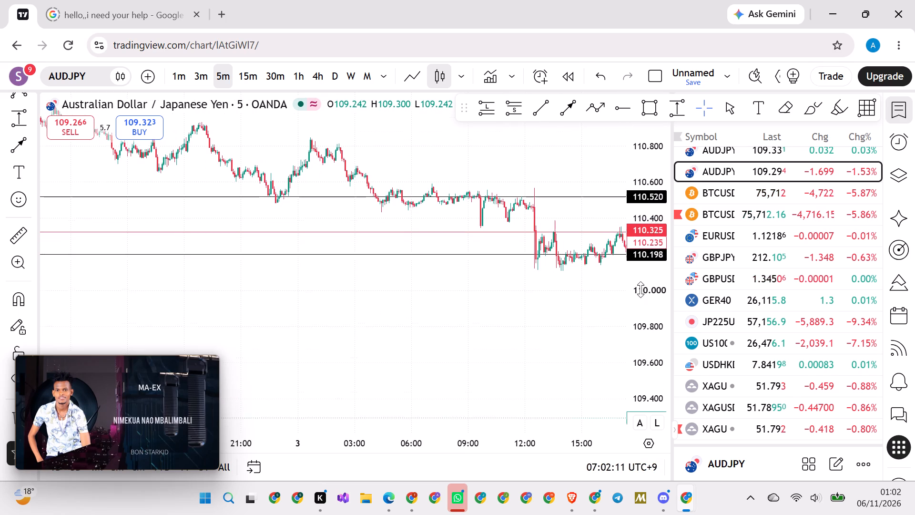
{"action": "scroll", "coordinate": [640, 289], "scroll_direction": "up", "scroll_amount": 10}
{"action": "scroll", "coordinate": [640, 289], "scroll_direction": "up", "scroll_amount": 12}
{"action": "left_click_drag", "start_coordinate": [397, 273], "coordinate": [500, 326]}
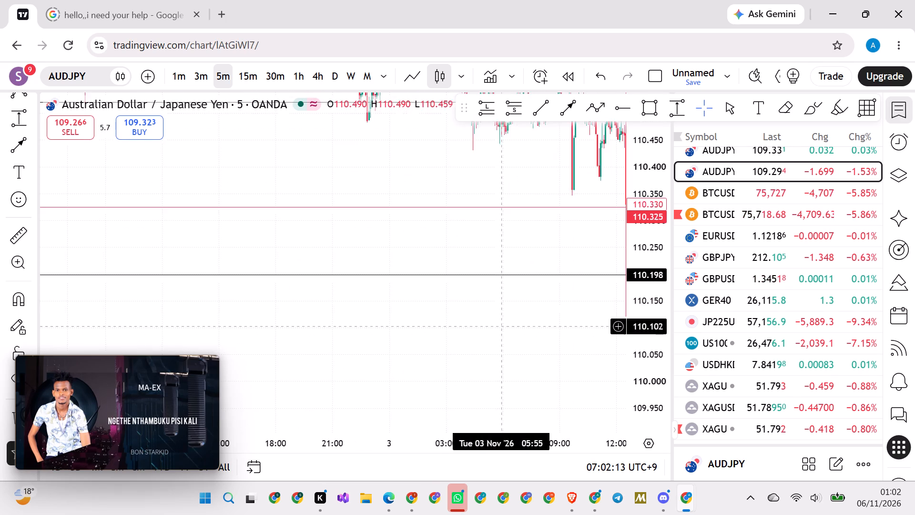
{"action": "scroll", "coordinate": [455, 309], "scroll_direction": "up", "scroll_amount": 6}
{"action": "left_click_drag", "start_coordinate": [500, 310], "coordinate": [345, 301]}
{"action": "scroll", "coordinate": [345, 301], "scroll_direction": "up", "scroll_amount": 2}
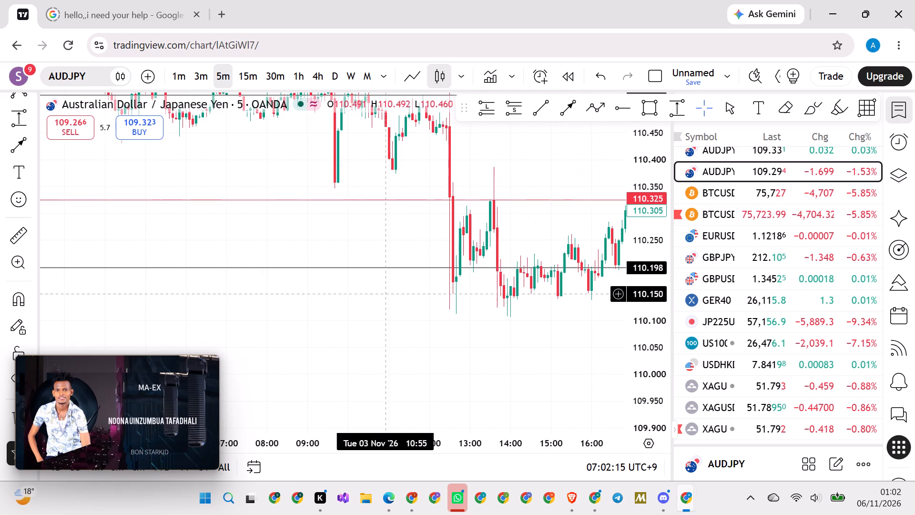
{"action": "left_click", "coordinate": [679, 107]}
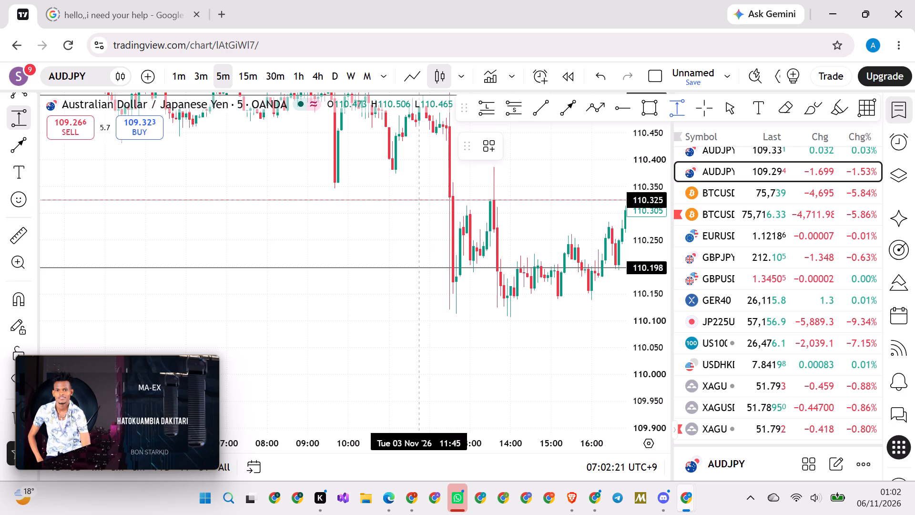
{"action": "left_click_drag", "start_coordinate": [419, 200], "coordinate": [527, 286]}
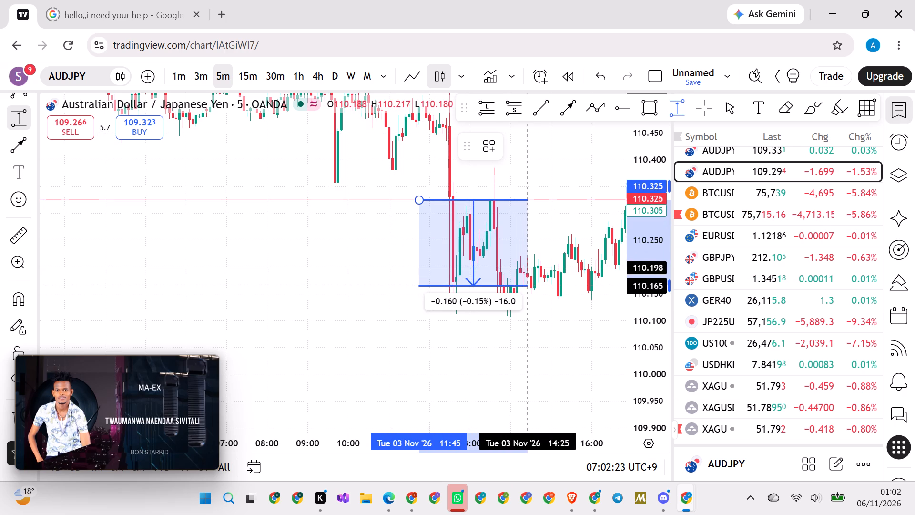
{"action": "left_click_drag", "start_coordinate": [527, 286], "coordinate": [545, 303]}
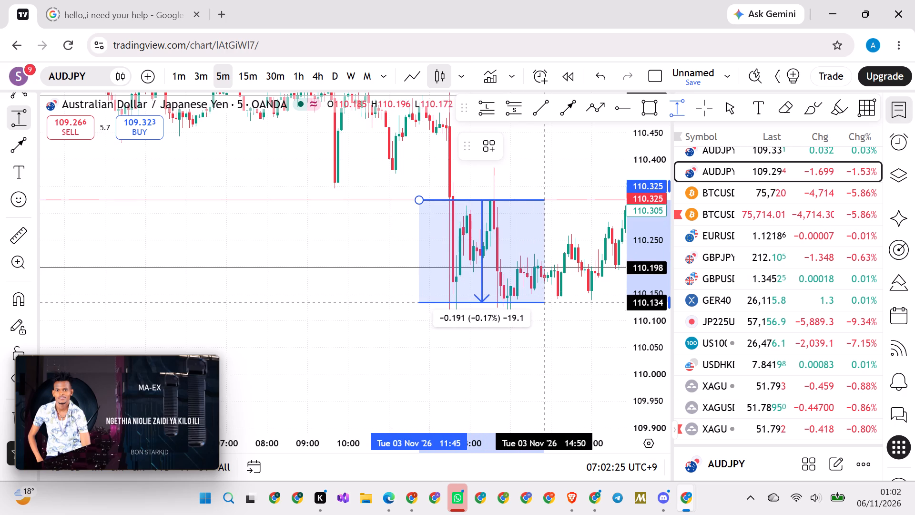
{"action": "left_click_drag", "start_coordinate": [545, 303], "coordinate": [554, 307]}
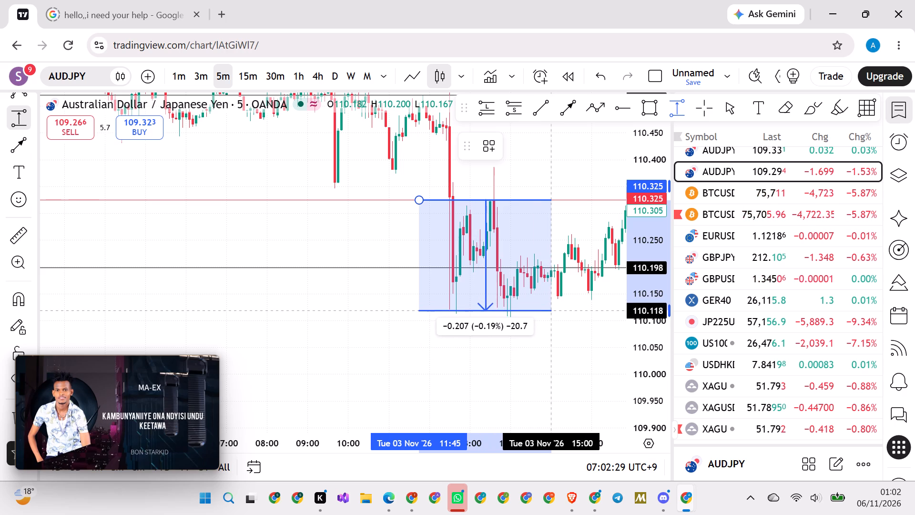
{"action": "left_click", "coordinate": [555, 313]}
{"action": "left_click_drag", "start_coordinate": [649, 286], "coordinate": [645, 304]}
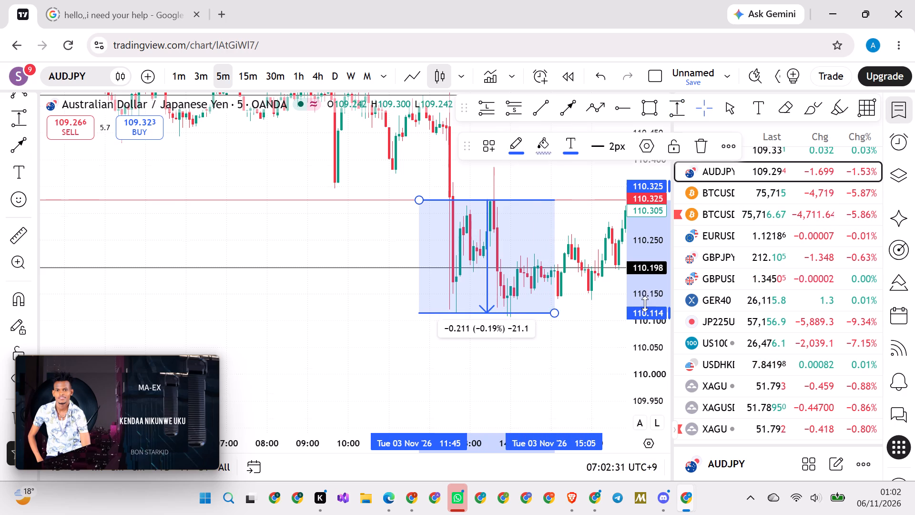
{"action": "left_click_drag", "start_coordinate": [645, 304], "coordinate": [620, 353]}
{"action": "scroll", "coordinate": [399, 322], "scroll_direction": "down", "scroll_amount": 13}
{"action": "left_click_drag", "start_coordinate": [429, 313], "coordinate": [434, 311]}
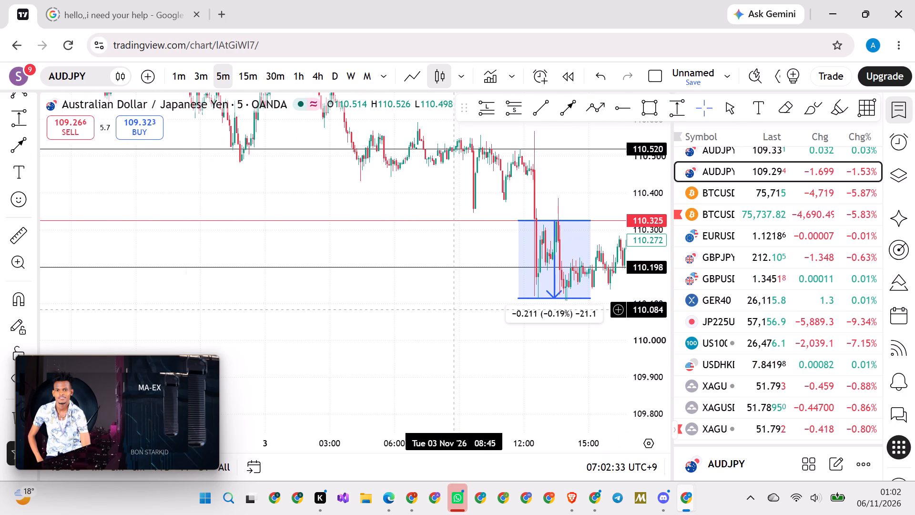
{"action": "left_click", "coordinate": [519, 298]}
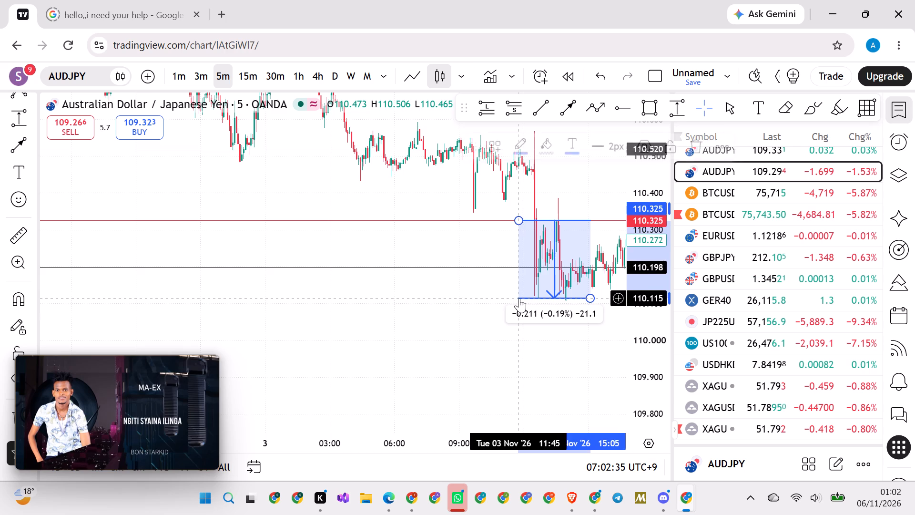
{"action": "left_click", "coordinate": [704, 145]}
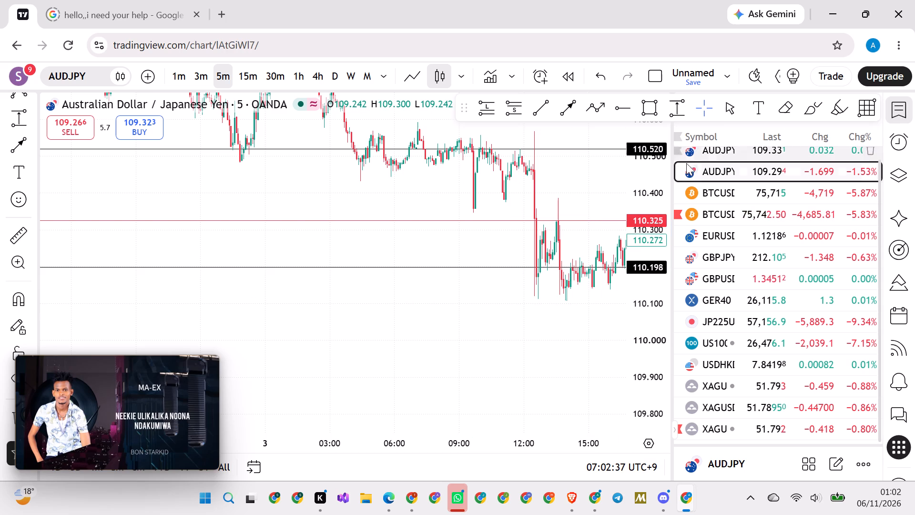
Review the 5-minute candles from 29 October to 3 November around the arrows and the 110.520, 110.325 and 110.198 rays.
{"action": "left_click_drag", "start_coordinate": [653, 252], "coordinate": [625, 338]}
{"action": "scroll", "coordinate": [446, 311], "scroll_direction": "down", "scroll_amount": 20}
{"action": "scroll", "coordinate": [446, 311], "scroll_direction": "down", "scroll_amount": 20}
{"action": "scroll", "coordinate": [446, 311], "scroll_direction": "down", "scroll_amount": 20}
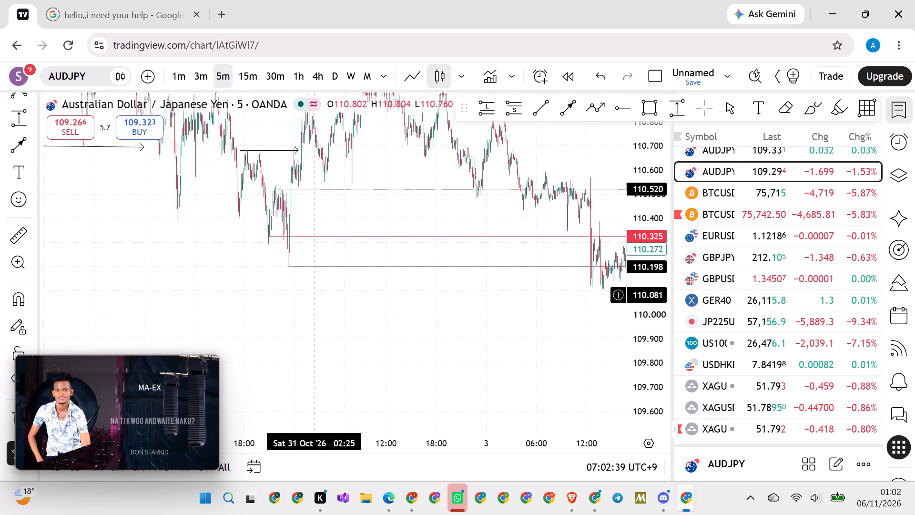
{"action": "scroll", "coordinate": [312, 296], "scroll_direction": "down", "scroll_amount": 4}
{"action": "left_click_drag", "start_coordinate": [247, 303], "coordinate": [497, 304]}
{"action": "scroll", "coordinate": [467, 290], "scroll_direction": "up", "scroll_amount": 20}
{"action": "scroll", "coordinate": [467, 290], "scroll_direction": "up", "scroll_amount": 1}
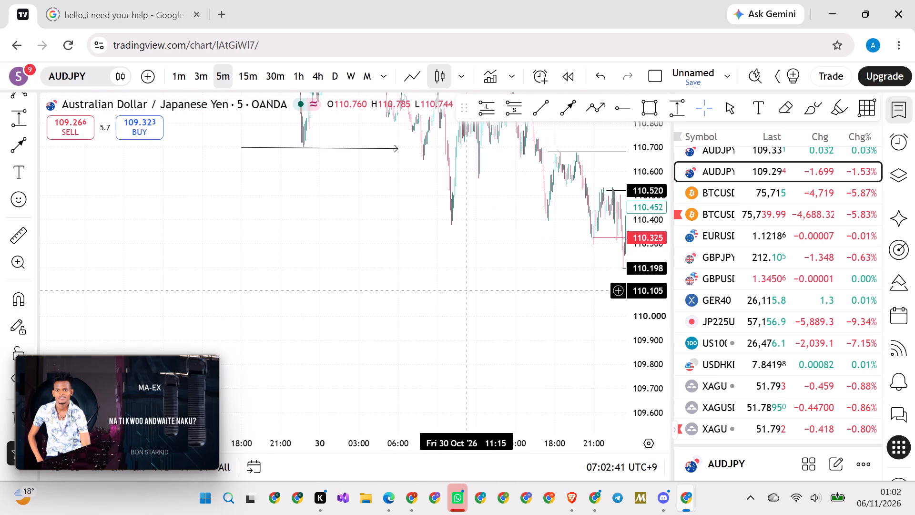
{"action": "scroll", "coordinate": [467, 290], "scroll_direction": "up", "scroll_amount": 11}
{"action": "scroll", "coordinate": [450, 286], "scroll_direction": "down", "scroll_amount": 20}
{"action": "scroll", "coordinate": [450, 286], "scroll_direction": "down", "scroll_amount": 5}
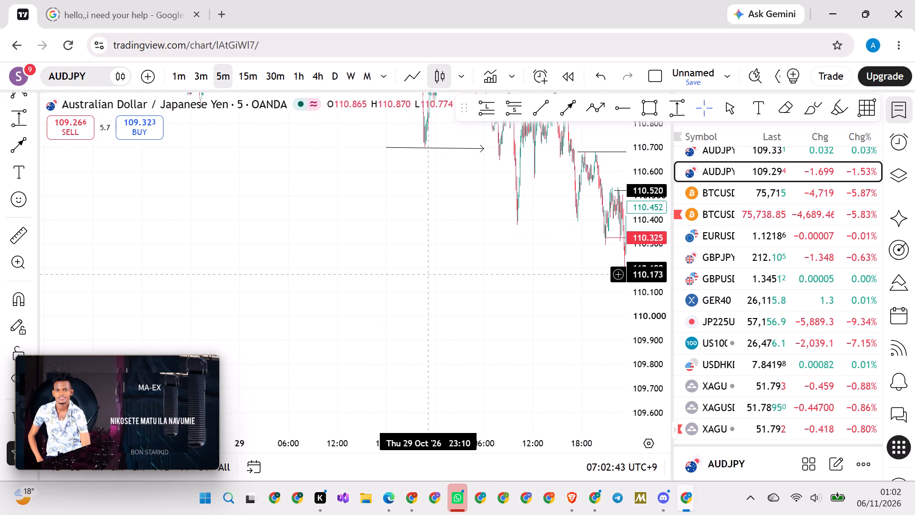
{"action": "scroll", "coordinate": [432, 272], "scroll_direction": "down", "scroll_amount": 3}
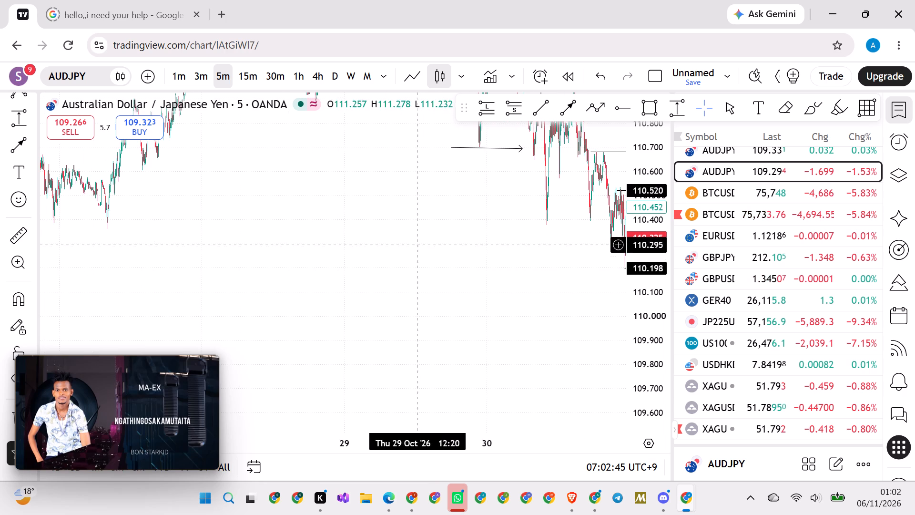
{"action": "left_click_drag", "start_coordinate": [416, 239], "coordinate": [310, 224]}
{"action": "scroll", "coordinate": [310, 222], "scroll_direction": "up", "scroll_amount": 10}
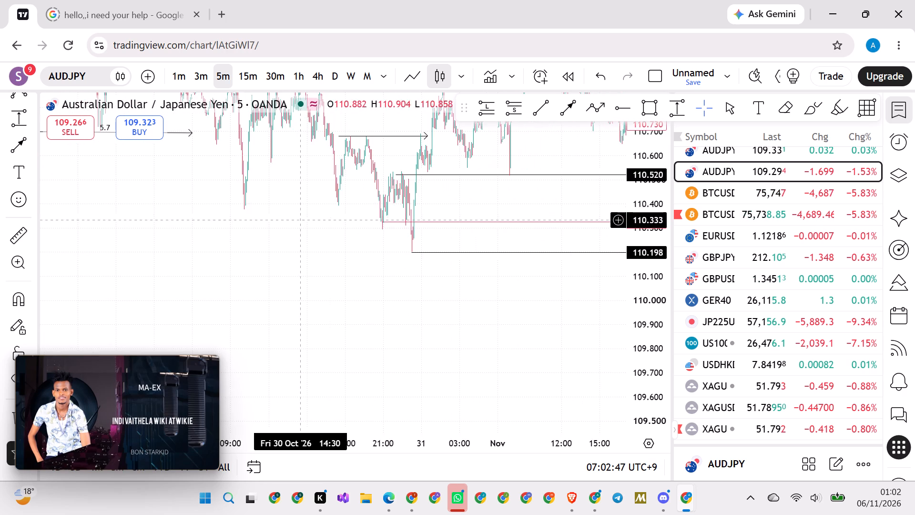
{"action": "scroll", "coordinate": [281, 237], "scroll_direction": "up", "scroll_amount": 5}
{"action": "left_click_drag", "start_coordinate": [203, 282], "coordinate": [394, 304]}
{"action": "scroll", "coordinate": [399, 283], "scroll_direction": "up", "scroll_amount": 7}
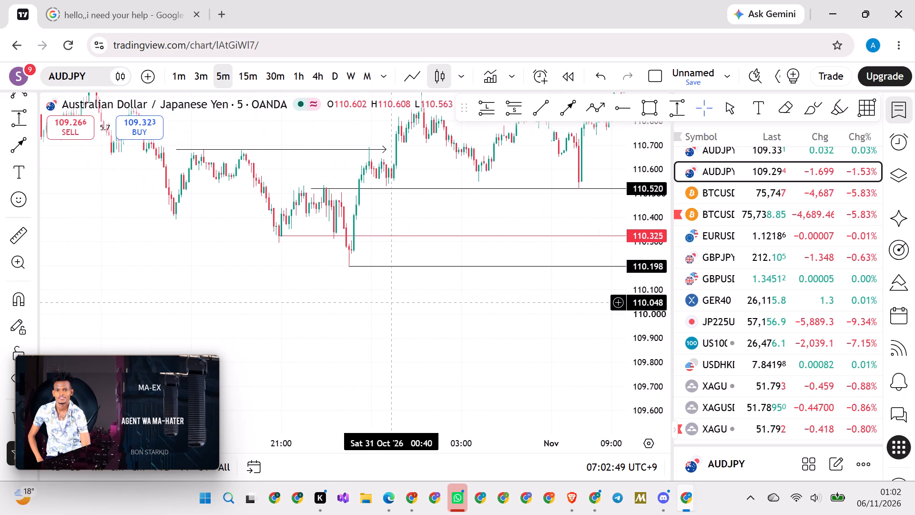
{"action": "left_click_drag", "start_coordinate": [522, 303], "coordinate": [203, 283]}
{"action": "scroll", "coordinate": [496, 294], "scroll_direction": "down", "scroll_amount": 20}
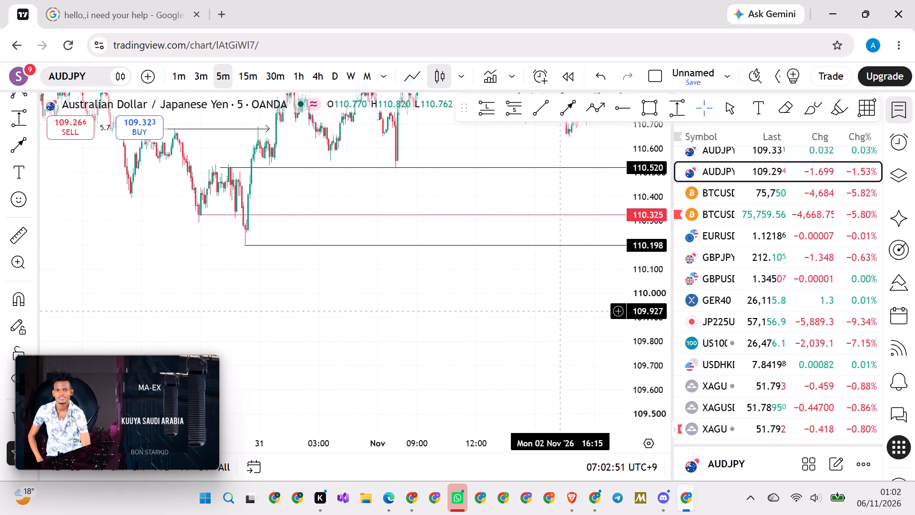
{"action": "left_click_drag", "start_coordinate": [559, 309], "coordinate": [156, 303]}
Switch AUDJPY to the 30-minute timeframe with the price scale compressed to include the 111.236 and 108.787 rays.
{"action": "left_click", "coordinate": [271, 79]}
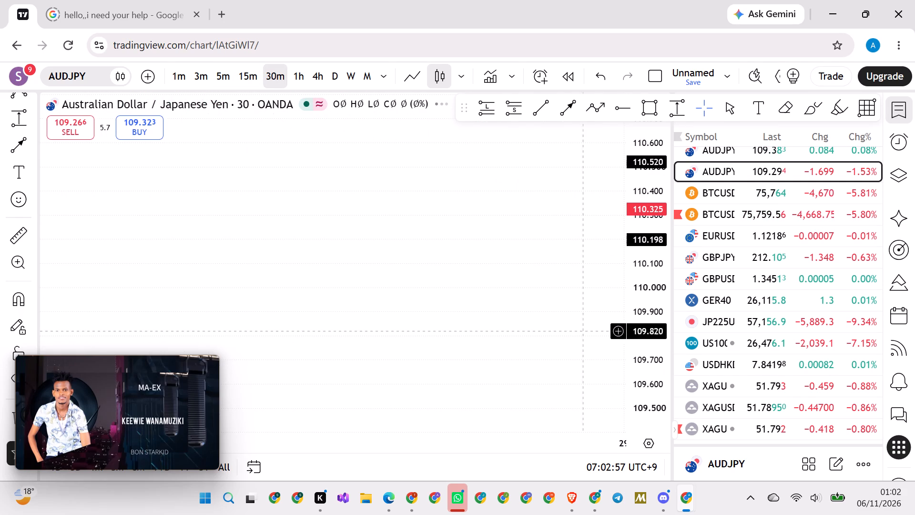
{"action": "left_click", "coordinate": [599, 405]}
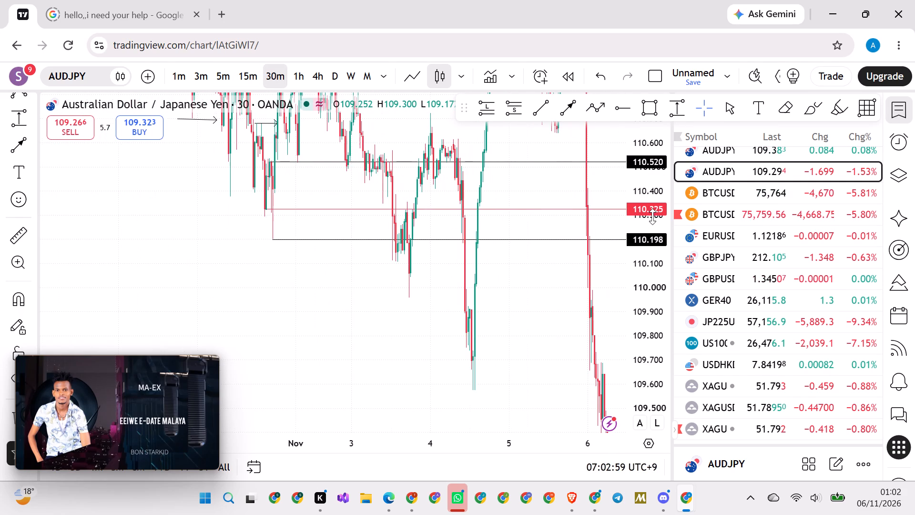
{"action": "left_click", "coordinate": [652, 216]}
{"action": "left_click_drag", "start_coordinate": [654, 246], "coordinate": [600, 394]}
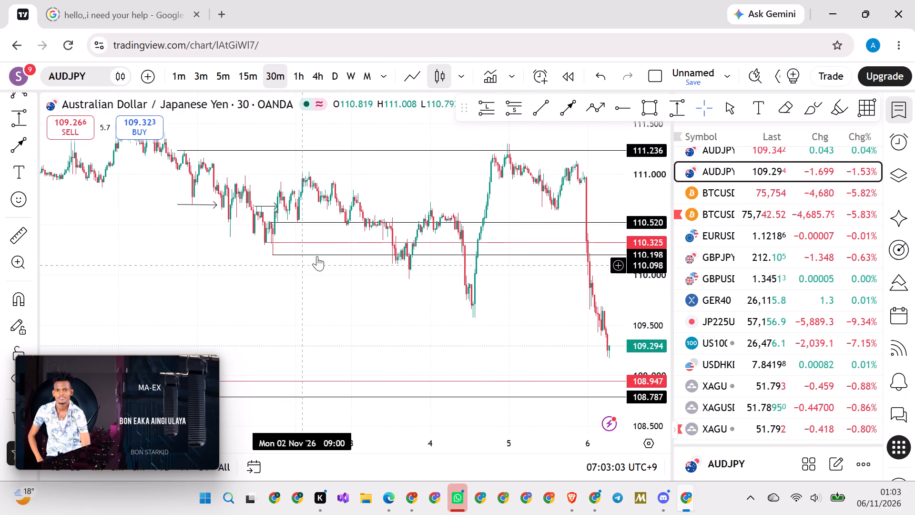
Measure the AUDJPY price range from the 110.325 ray down to about 109.551 and up to the 111.236 ray, and delete the measurement.
{"action": "scroll", "coordinate": [300, 293], "scroll_direction": "up", "scroll_amount": 1}
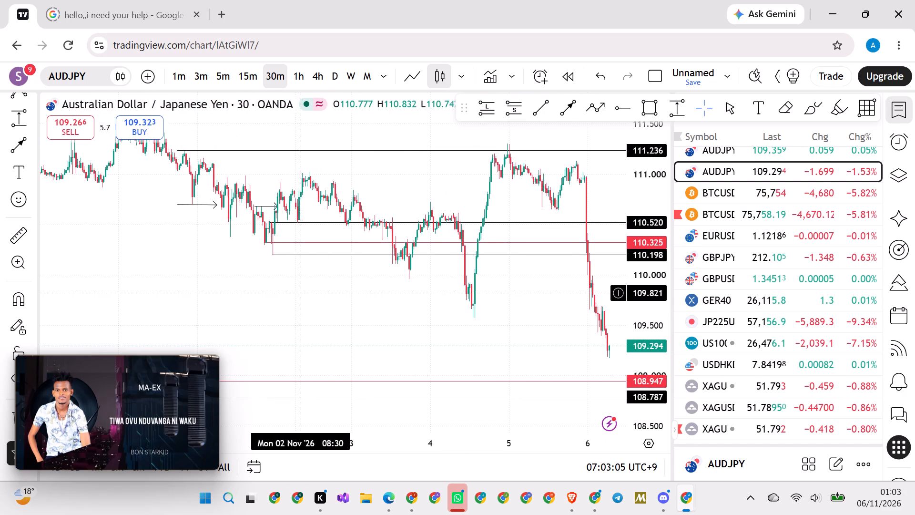
{"action": "scroll", "coordinate": [300, 293], "scroll_direction": "up", "scroll_amount": 1}
{"action": "scroll", "coordinate": [323, 320], "scroll_direction": "down", "scroll_amount": 2}
{"action": "scroll", "coordinate": [323, 320], "scroll_direction": "up", "scroll_amount": 2}
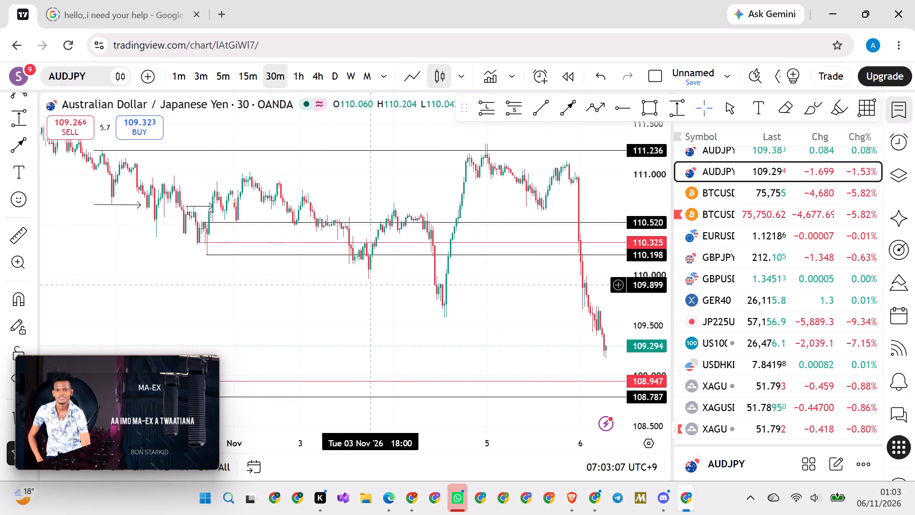
{"action": "scroll", "coordinate": [490, 171], "scroll_direction": "down", "scroll_amount": 2}
{"action": "left_click_drag", "start_coordinate": [283, 307], "coordinate": [369, 307]}
{"action": "scroll", "coordinate": [366, 299], "scroll_direction": "up", "scroll_amount": 3}
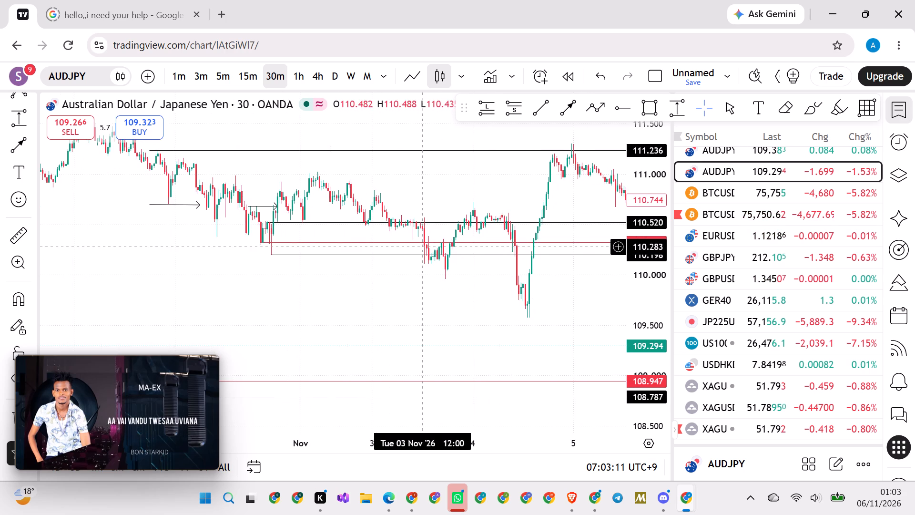
{"action": "left_click", "coordinate": [675, 112]}
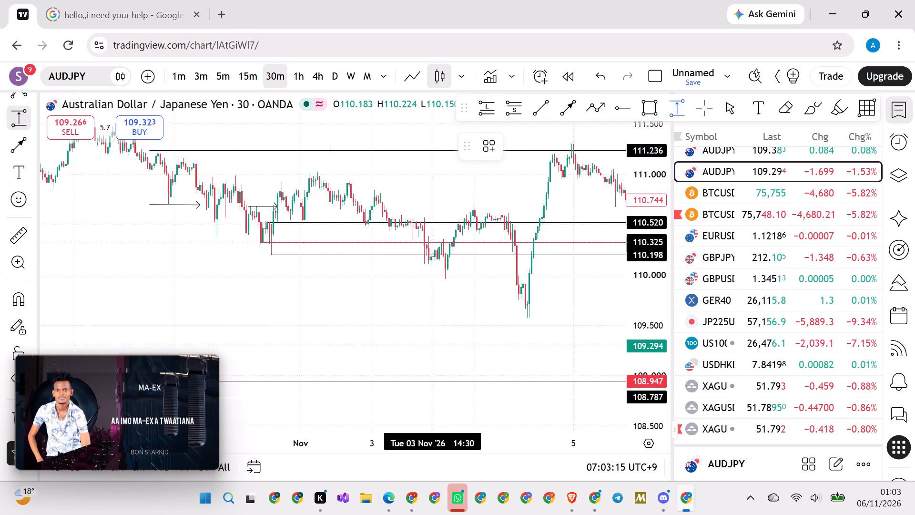
{"action": "left_click_drag", "start_coordinate": [433, 242], "coordinate": [551, 318]}
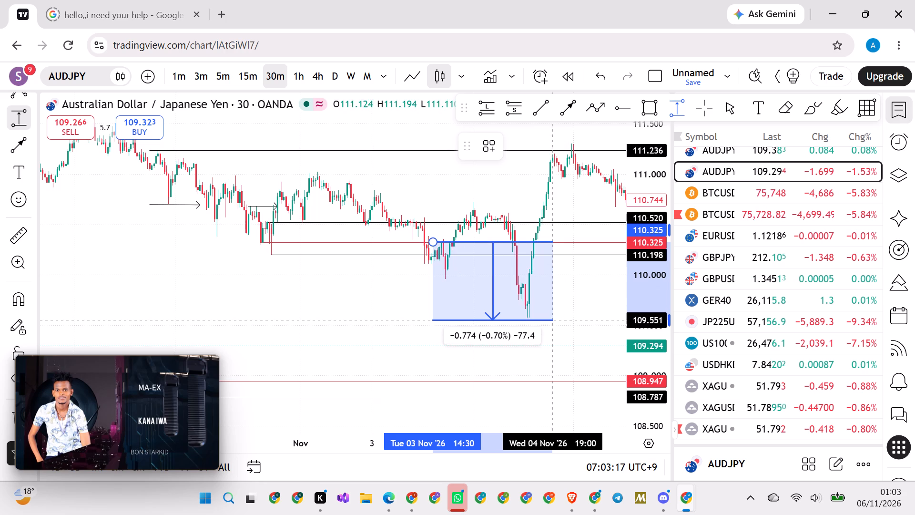
{"action": "left_click_drag", "start_coordinate": [551, 318], "coordinate": [587, 154]}
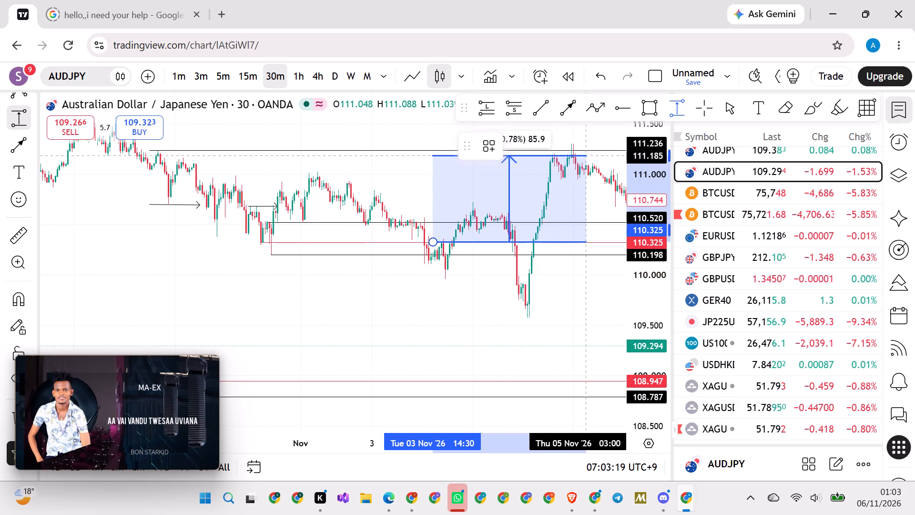
{"action": "left_click_drag", "start_coordinate": [587, 154], "coordinate": [588, 150]}
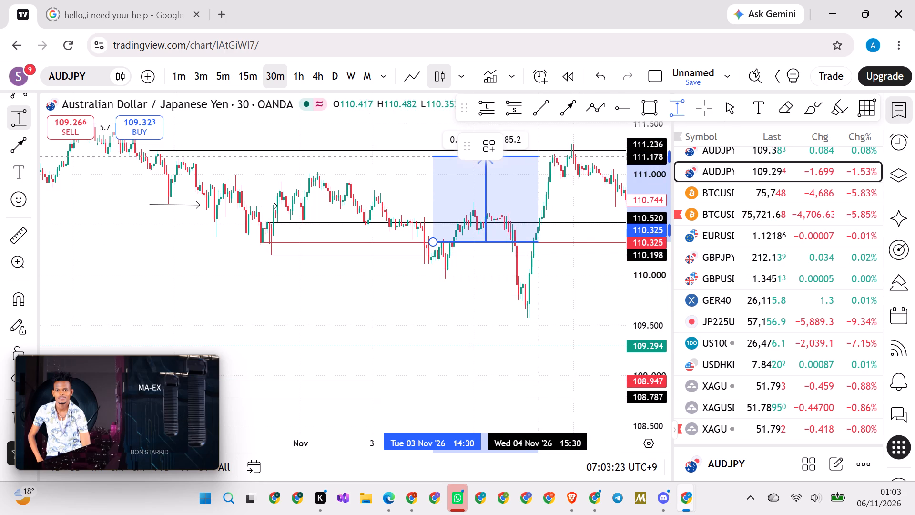
{"action": "left_click", "coordinate": [552, 150]}
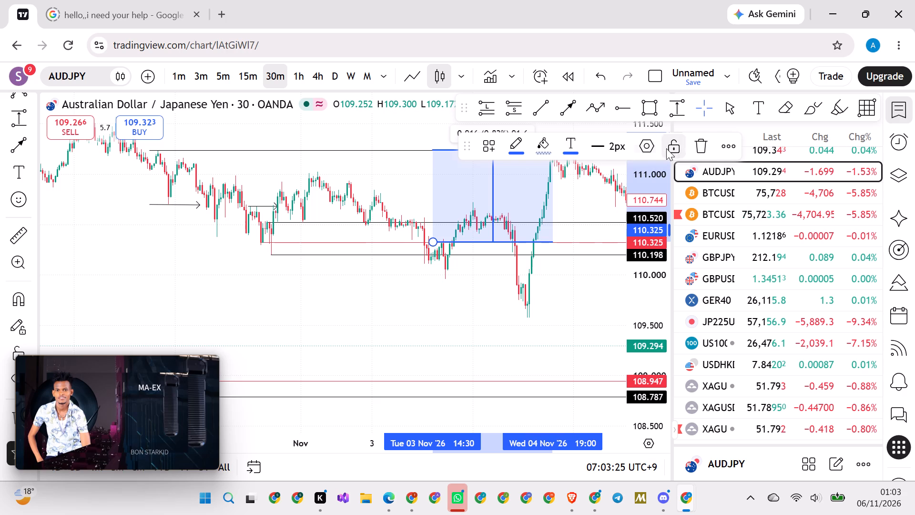
{"action": "left_click", "coordinate": [701, 143]}
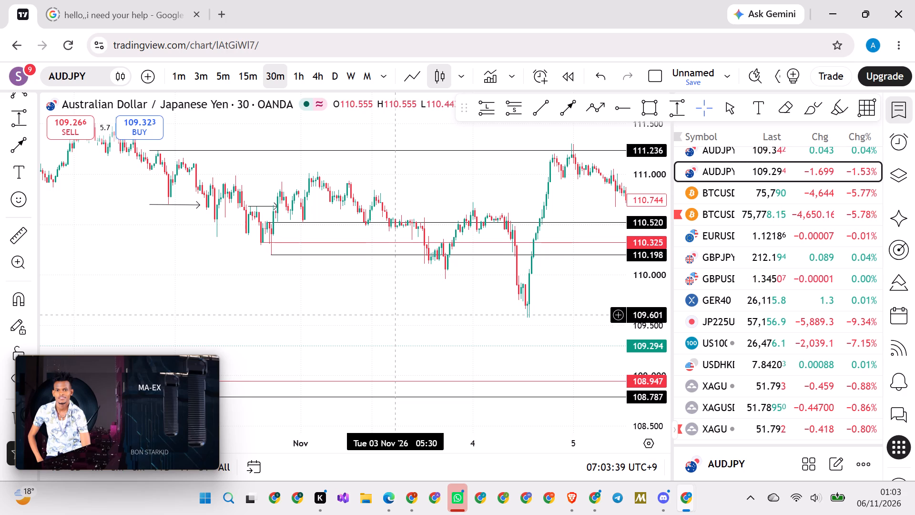
Switch AUDJPY to the 4-hour timeframe and review the September to November candles against the marked rays.
{"action": "left_click", "coordinate": [318, 76]}
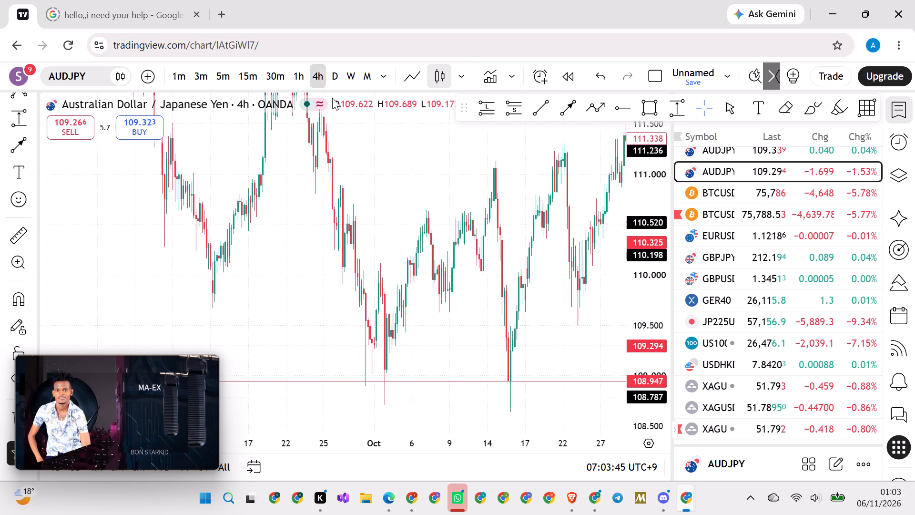
{"action": "left_click_drag", "start_coordinate": [655, 165], "coordinate": [598, 514]}
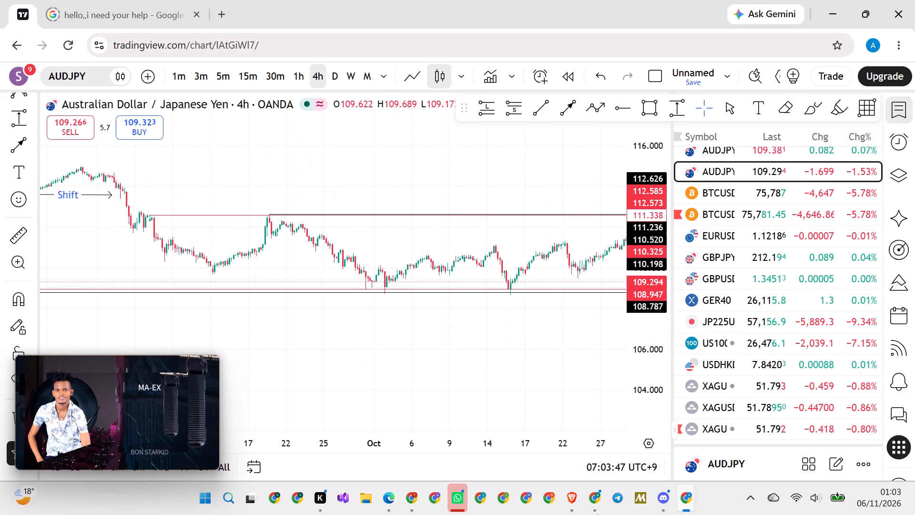
{"action": "left_click_drag", "start_coordinate": [598, 514], "coordinate": [599, 514]}
{"action": "scroll", "coordinate": [366, 247], "scroll_direction": "down", "scroll_amount": 12}
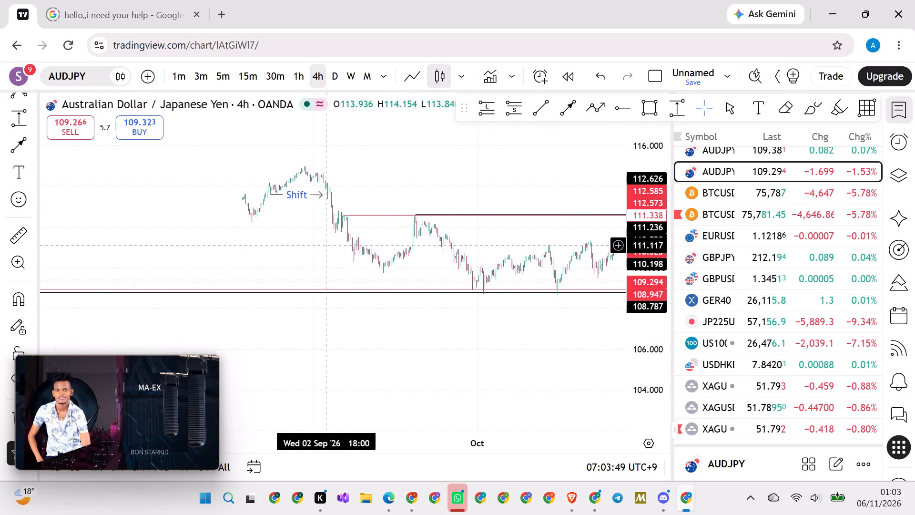
{"action": "left_click_drag", "start_coordinate": [488, 172], "coordinate": [68, 140]}
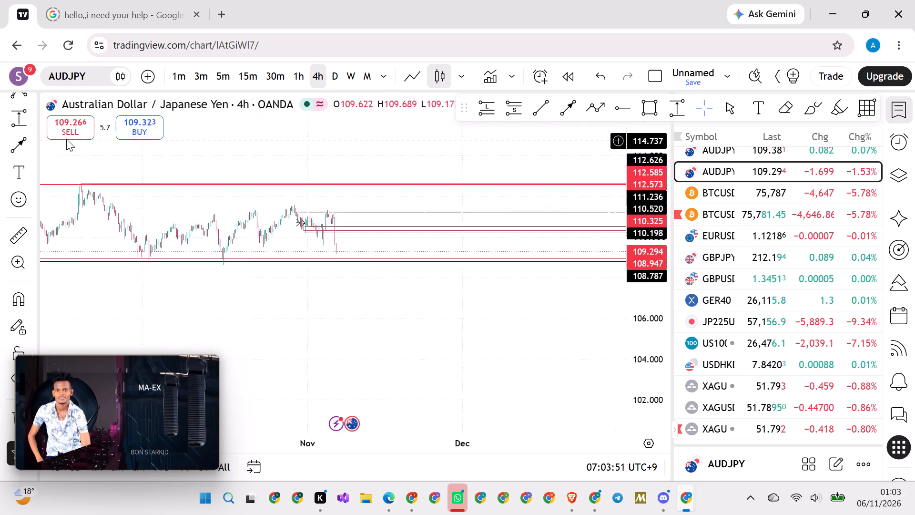
{"action": "scroll", "coordinate": [653, 283], "scroll_direction": "up", "scroll_amount": 10}
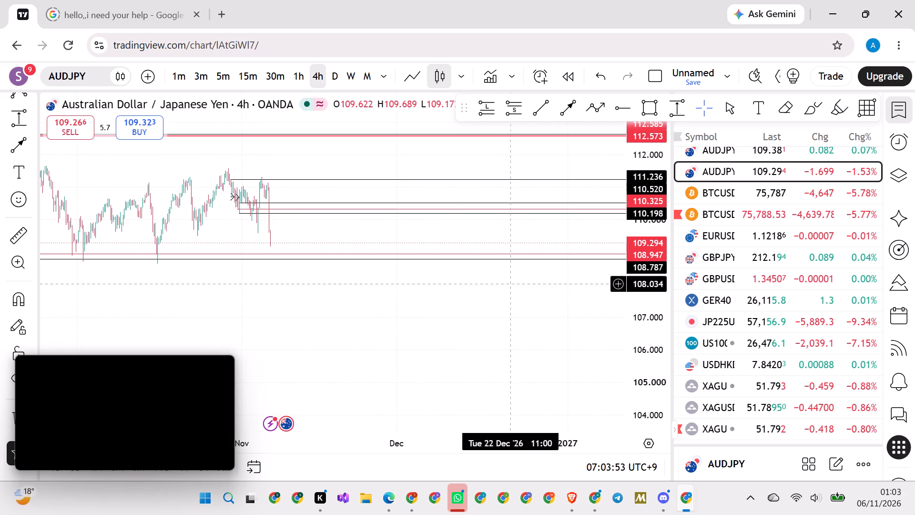
{"action": "left_click_drag", "start_coordinate": [325, 299], "coordinate": [564, 361]}
{"action": "scroll", "coordinate": [640, 296], "scroll_direction": "up", "scroll_amount": 19}
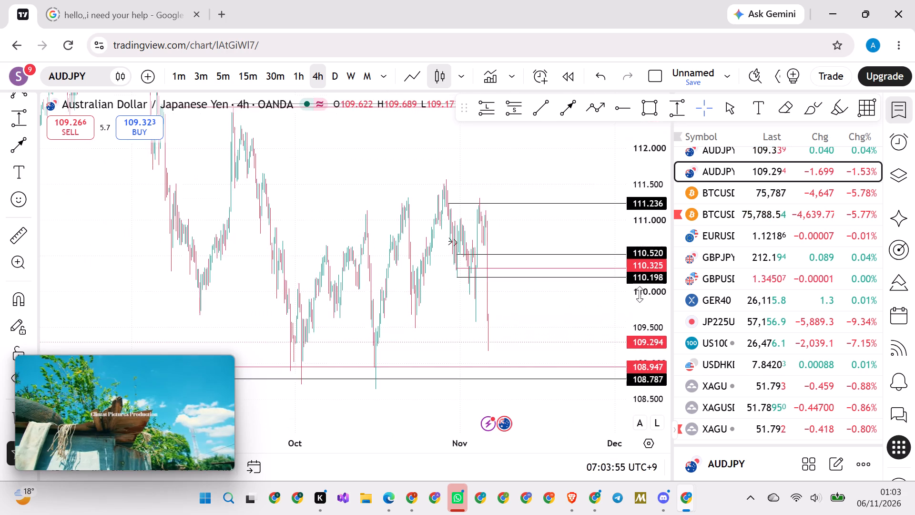
{"action": "scroll", "coordinate": [640, 294], "scroll_direction": "up", "scroll_amount": 20}
{"action": "scroll", "coordinate": [436, 277], "scroll_direction": "up", "scroll_amount": 20}
{"action": "scroll", "coordinate": [436, 277], "scroll_direction": "up", "scroll_amount": 20}
{"action": "scroll", "coordinate": [436, 277], "scroll_direction": "up", "scroll_amount": 20}
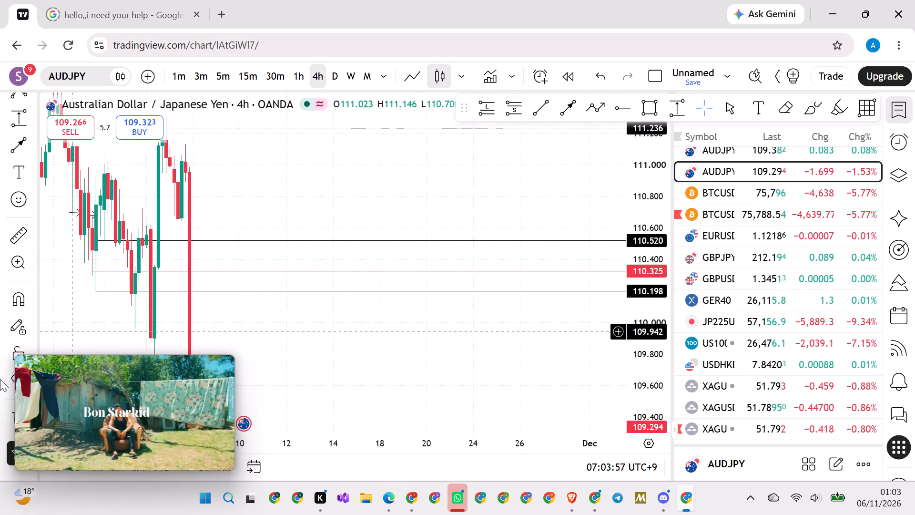
Move the floating video clear of the removal options and remove all drawings from the AUDJPY chart.
{"action": "left_click_drag", "start_coordinate": [114, 369], "coordinate": [183, 366]}
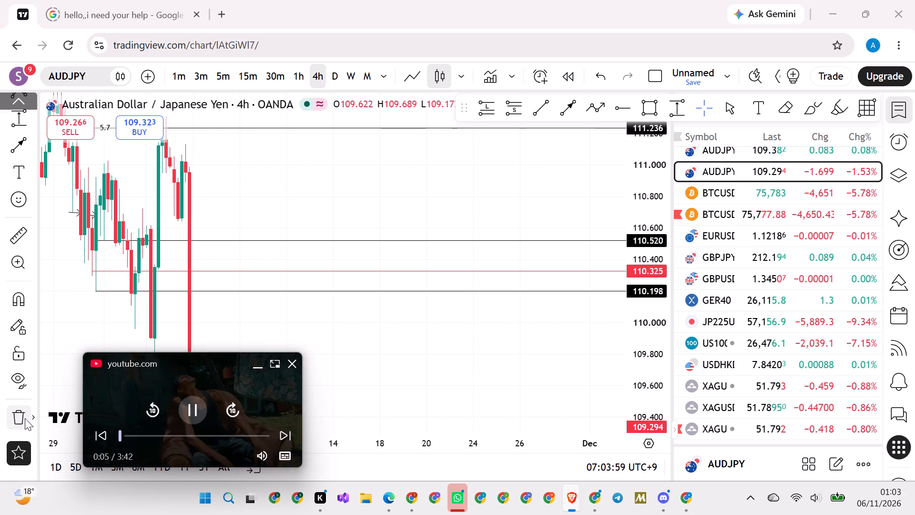
{"action": "left_click", "coordinate": [20, 418]}
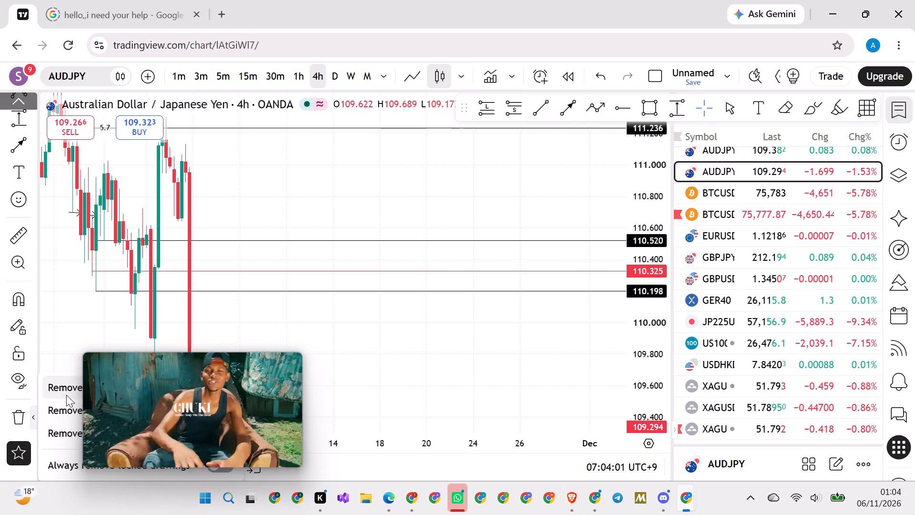
{"action": "left_click", "coordinate": [66, 388]}
Review the cleared AUDJPY 4-hour candles from mid-October to 6 November.
{"action": "left_click_drag", "start_coordinate": [242, 225], "coordinate": [447, 245]}
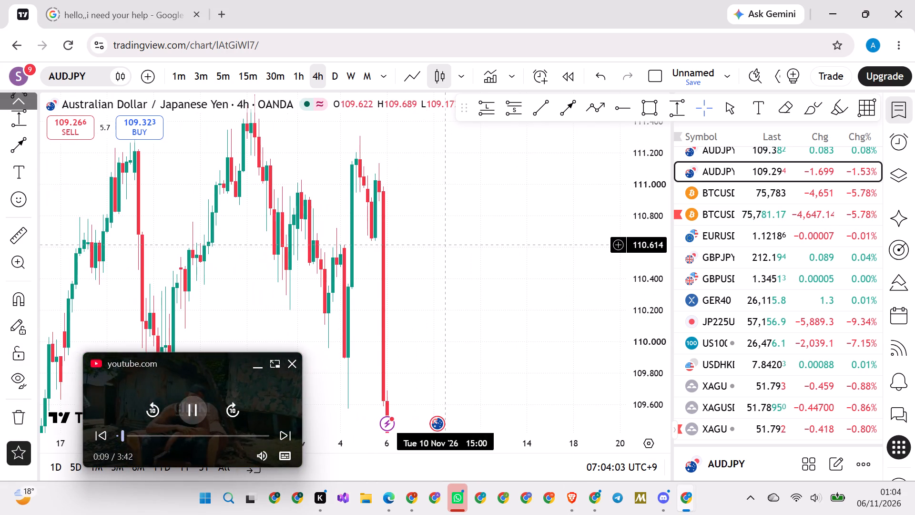
{"action": "left_click_drag", "start_coordinate": [654, 165], "coordinate": [599, 346]}
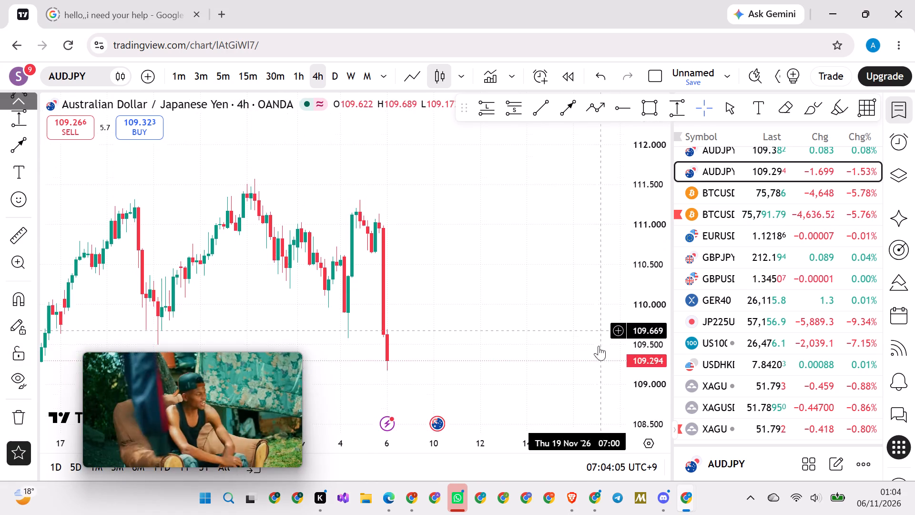
{"action": "left_click_drag", "start_coordinate": [599, 346], "coordinate": [595, 369]}
{"action": "scroll", "coordinate": [367, 309], "scroll_direction": "down", "scroll_amount": 2}
{"action": "scroll", "coordinate": [365, 309], "scroll_direction": "up", "scroll_amount": 1}
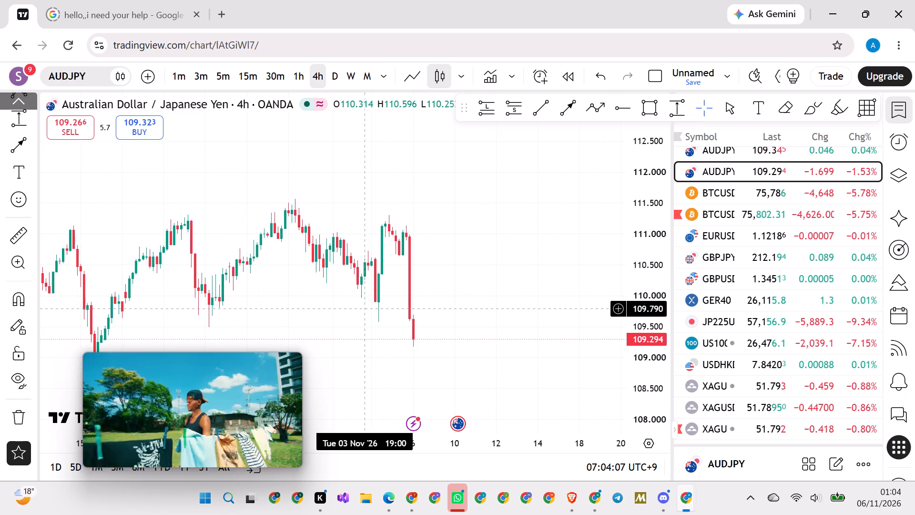
{"action": "scroll", "coordinate": [365, 309], "scroll_direction": "up", "scroll_amount": 6}
{"action": "left_click_drag", "start_coordinate": [436, 250], "coordinate": [549, 241]}
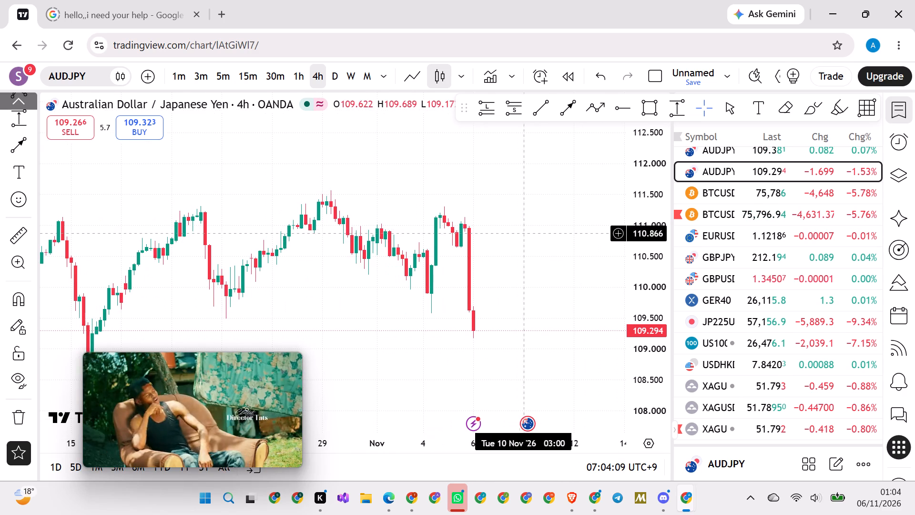
{"action": "scroll", "coordinate": [514, 235], "scroll_direction": "up", "scroll_amount": 1}
{"action": "left_click_drag", "start_coordinate": [499, 260], "coordinate": [550, 260]}
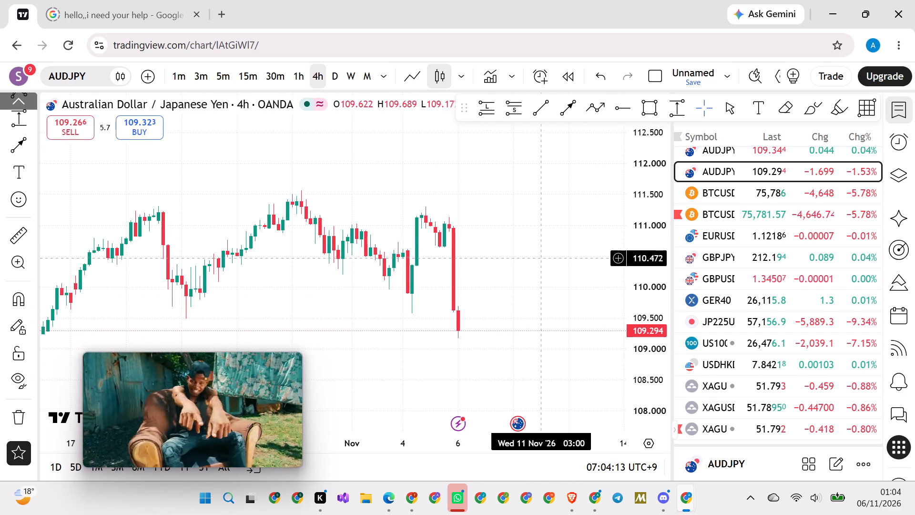
{"action": "scroll", "coordinate": [527, 285], "scroll_direction": "up", "scroll_amount": 3}
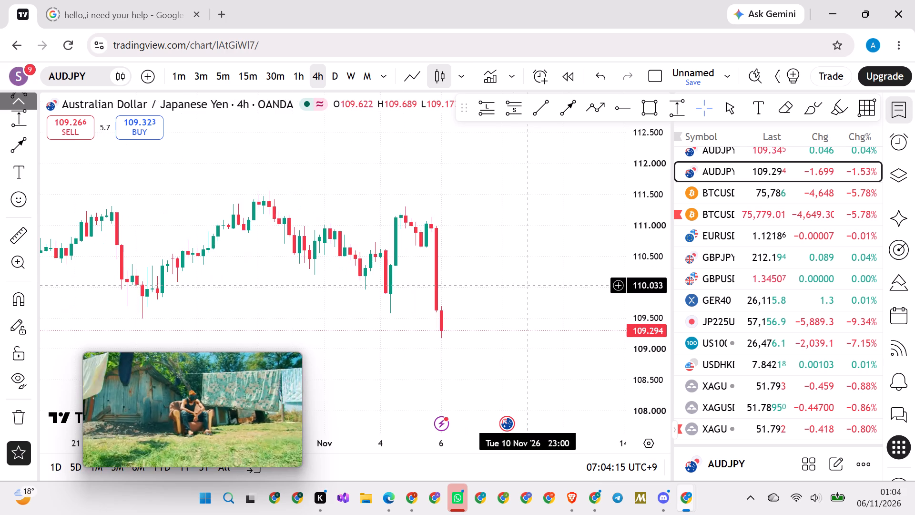
{"action": "left_click_drag", "start_coordinate": [500, 311], "coordinate": [591, 289]}
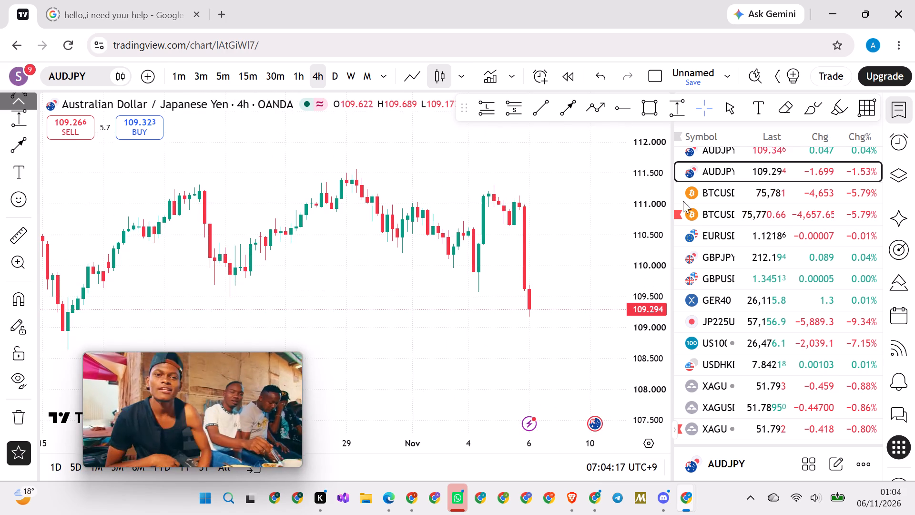
Open the XAGUSD chart at the 30-minute timeframe, showing the short position and its surrounding levels.
{"action": "scroll", "coordinate": [704, 404], "scroll_direction": "down", "scroll_amount": 10}
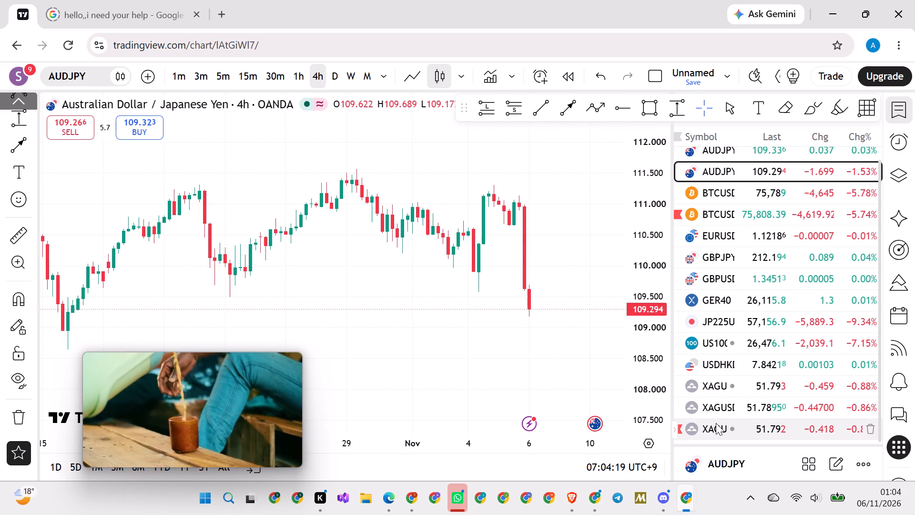
{"action": "left_click", "coordinate": [727, 410]}
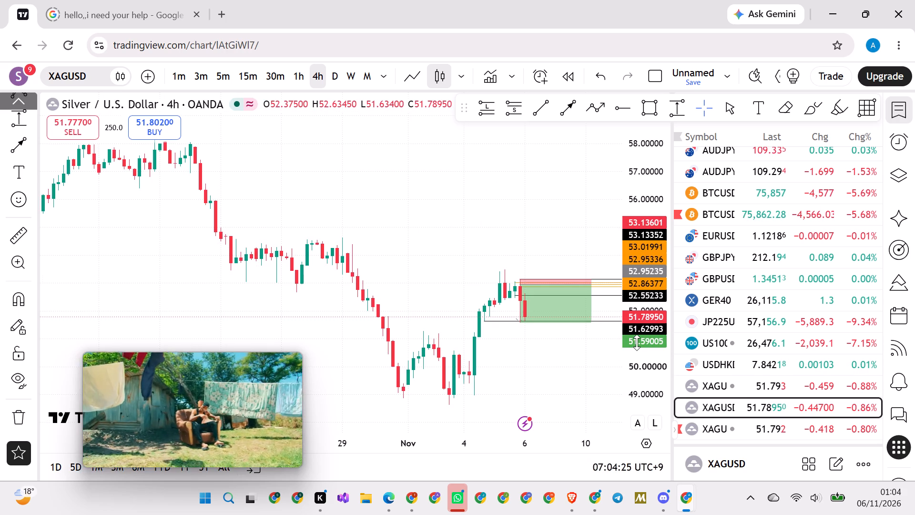
{"action": "scroll", "coordinate": [642, 337], "scroll_direction": "up", "scroll_amount": 5}
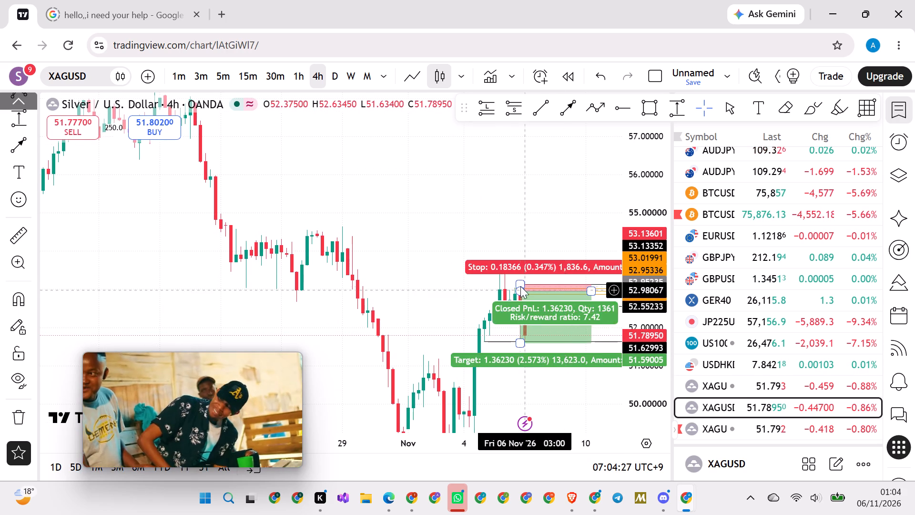
{"action": "left_click_drag", "start_coordinate": [448, 252], "coordinate": [429, 192]}
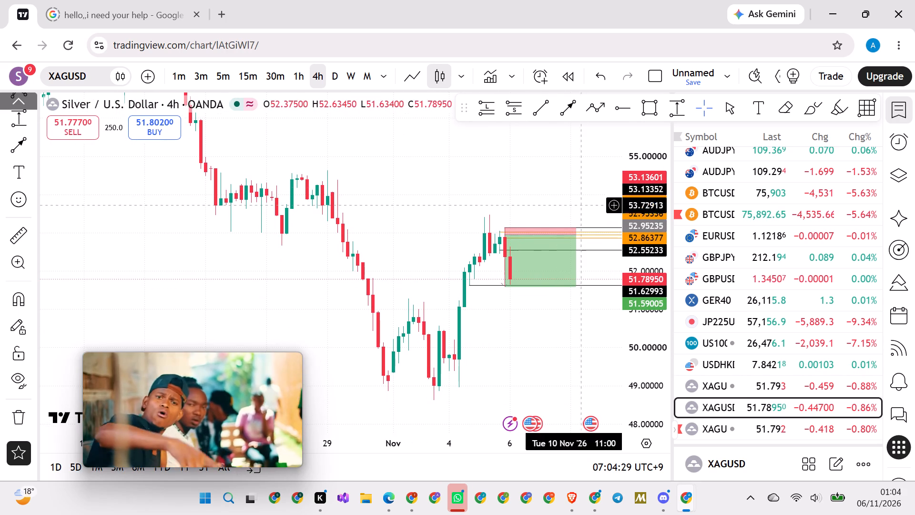
{"action": "scroll", "coordinate": [660, 258], "scroll_direction": "up", "scroll_amount": 20}
{"action": "scroll", "coordinate": [660, 258], "scroll_direction": "up", "scroll_amount": 2}
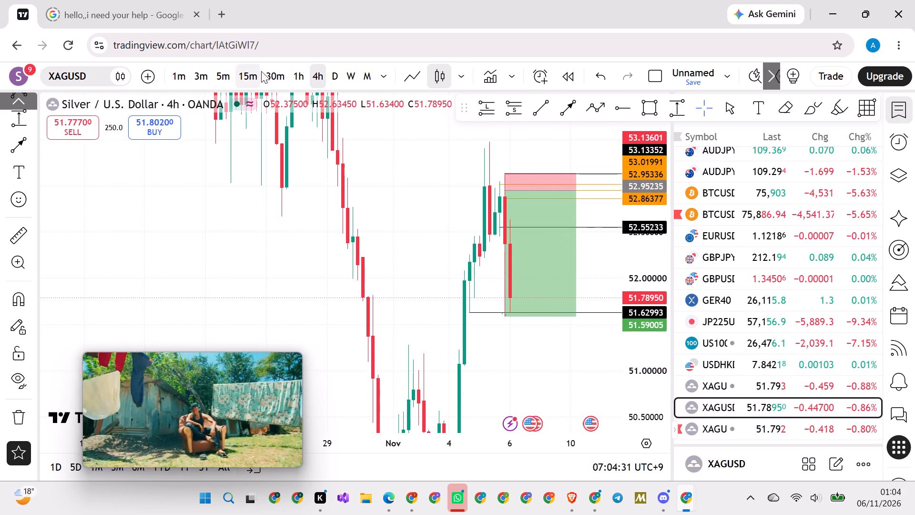
{"action": "left_click", "coordinate": [271, 77]}
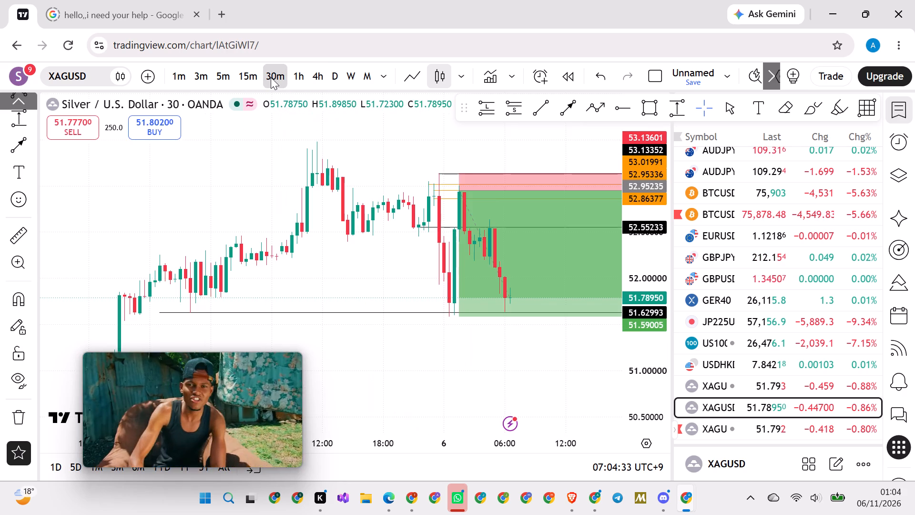
{"action": "left_click_drag", "start_coordinate": [392, 289], "coordinate": [313, 266]}
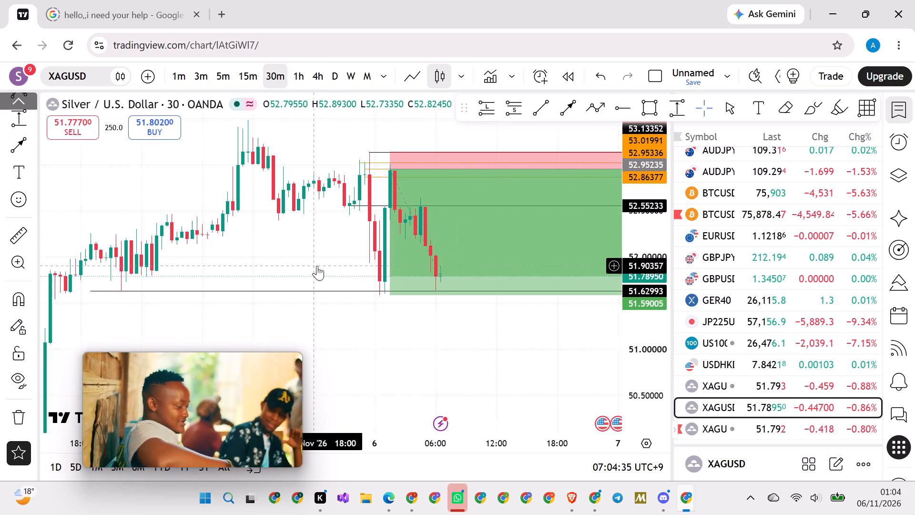
Adjust the XAGUSD short position's target slightly to 51.59258, near the recent swing low.
{"action": "scroll", "coordinate": [637, 289], "scroll_direction": "up", "scroll_amount": 14}
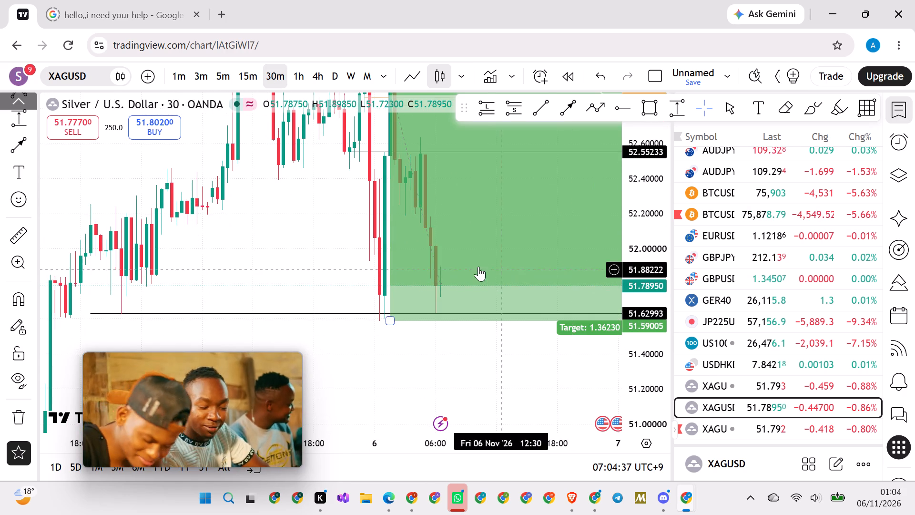
{"action": "scroll", "coordinate": [343, 250], "scroll_direction": "down", "scroll_amount": 2}
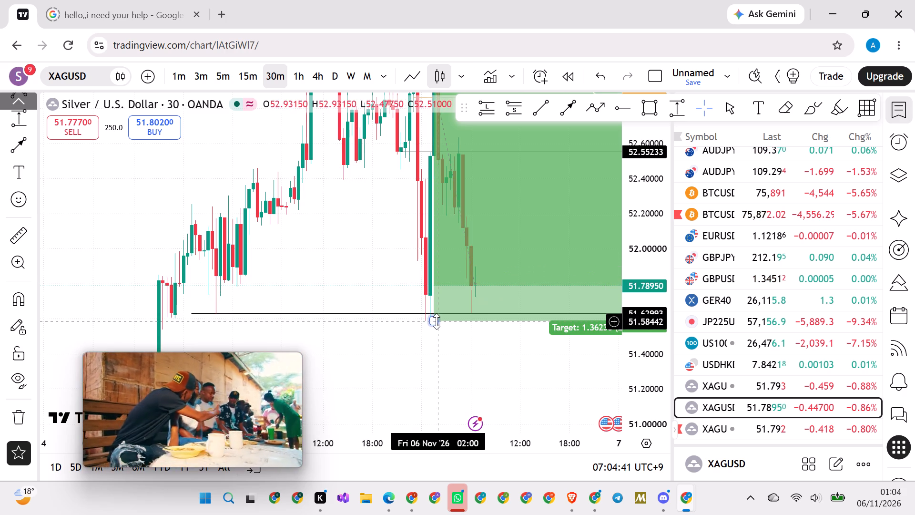
{"action": "left_click", "coordinate": [434, 321]}
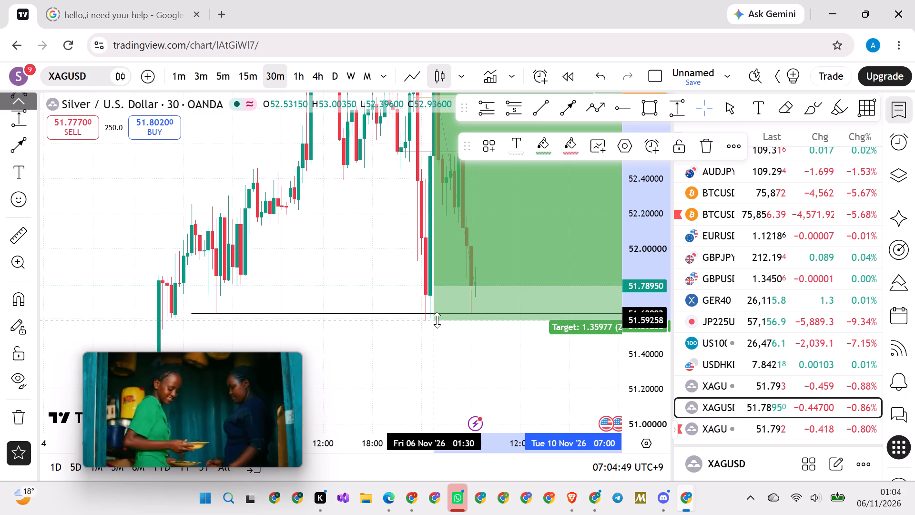
{"action": "left_click", "coordinate": [335, 250]}
Delete the black horizontal ray at 52.55233 from the XAGUSD chart.
{"action": "left_click_drag", "start_coordinate": [641, 184], "coordinate": [579, 340]}
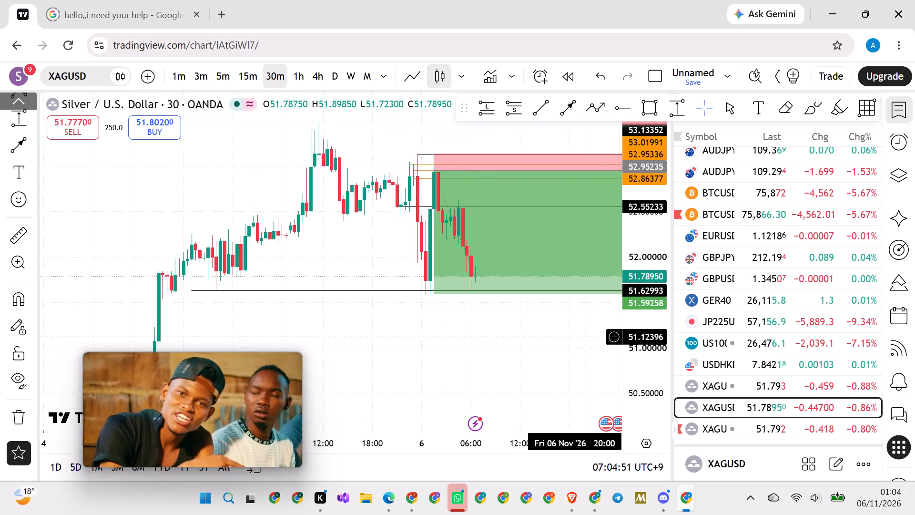
{"action": "scroll", "coordinate": [441, 357], "scroll_direction": "down", "scroll_amount": 14}
{"action": "left_click_drag", "start_coordinate": [531, 345], "coordinate": [398, 366]}
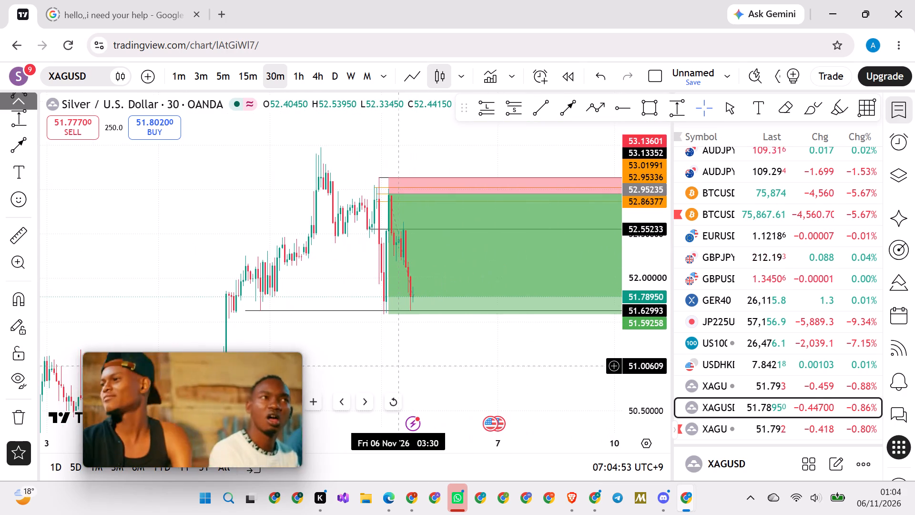
{"action": "scroll", "coordinate": [401, 368], "scroll_direction": "up", "scroll_amount": 3}
{"action": "scroll", "coordinate": [648, 235], "scroll_direction": "up", "scroll_amount": 10}
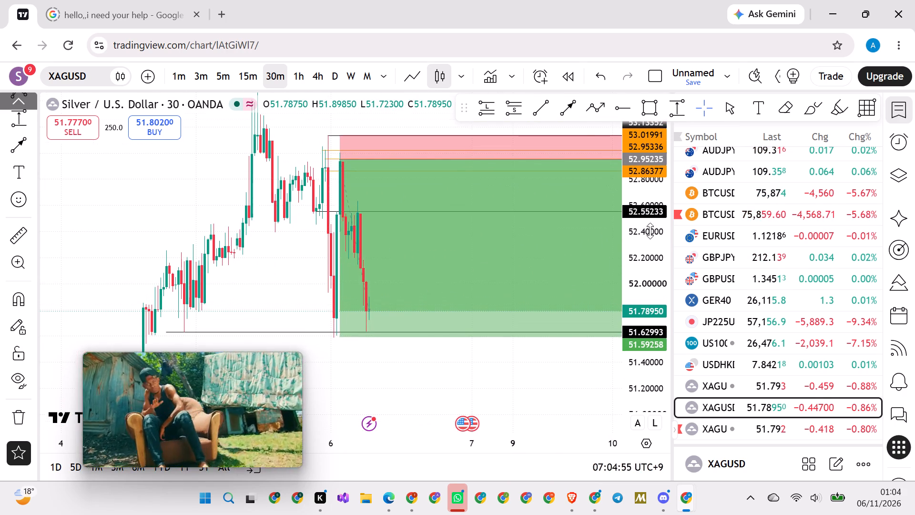
{"action": "left_click", "coordinate": [314, 212]}
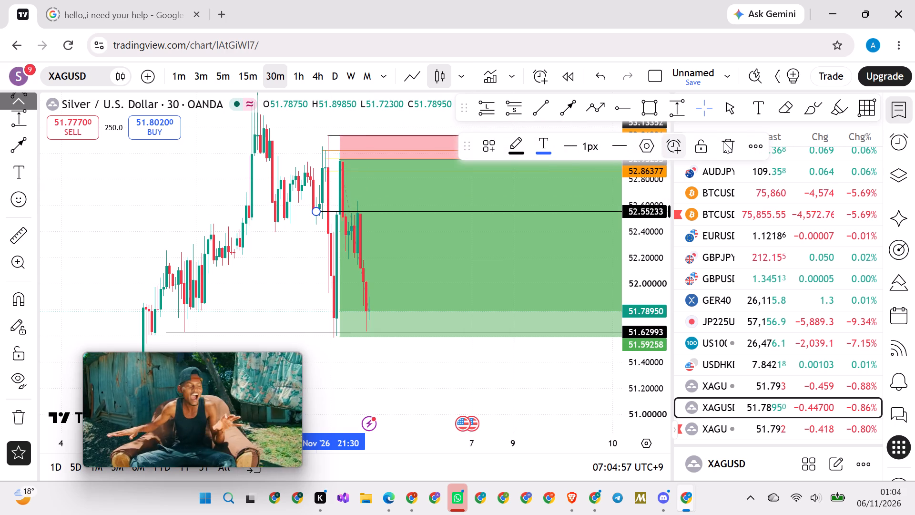
{"action": "left_click", "coordinate": [728, 143]}
Delete the orange horizontal ray at 52.86377, just below the short position's entry.
{"action": "left_click_drag", "start_coordinate": [197, 175], "coordinate": [271, 196]}
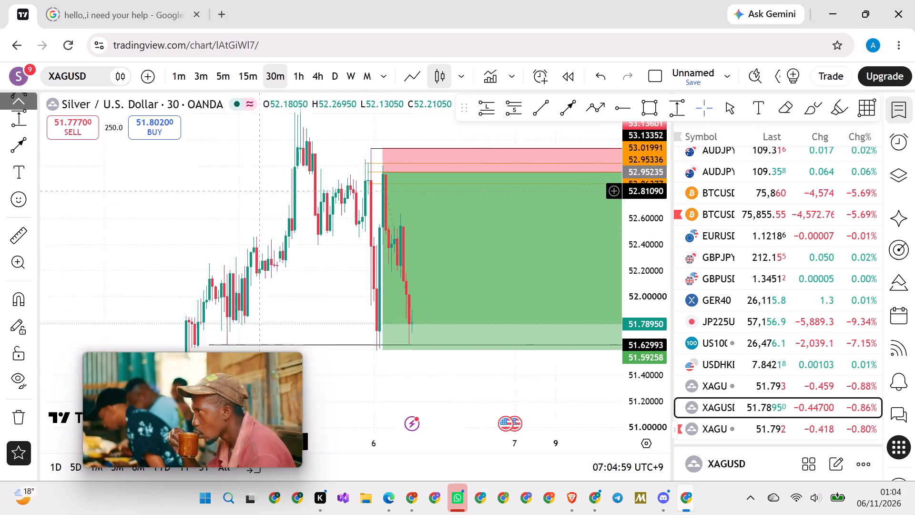
{"action": "left_click_drag", "start_coordinate": [271, 196], "coordinate": [309, 241]}
{"action": "scroll", "coordinate": [271, 226], "scroll_direction": "up", "scroll_amount": 20}
{"action": "scroll", "coordinate": [271, 226], "scroll_direction": "up", "scroll_amount": 5}
{"action": "scroll", "coordinate": [639, 232], "scroll_direction": "up", "scroll_amount": 2}
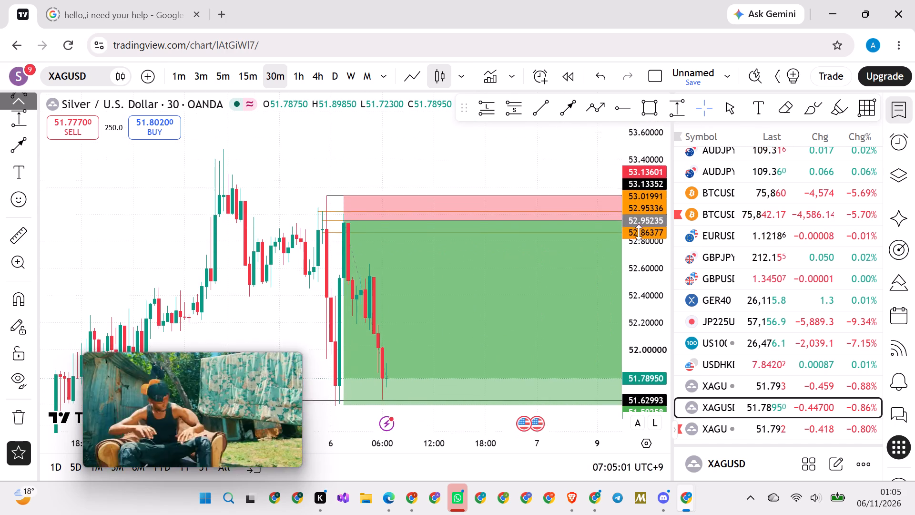
{"action": "scroll", "coordinate": [639, 232], "scroll_direction": "up", "scroll_amount": 18}
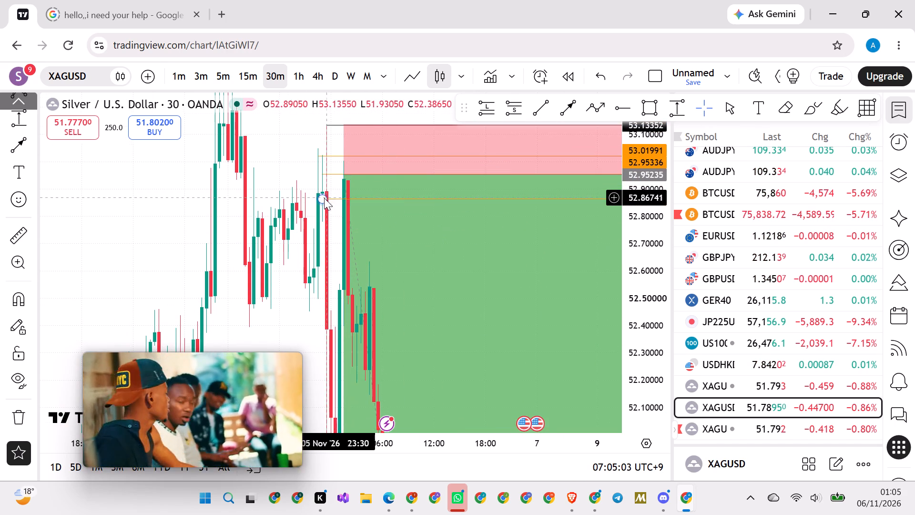
{"action": "left_click", "coordinate": [322, 200]}
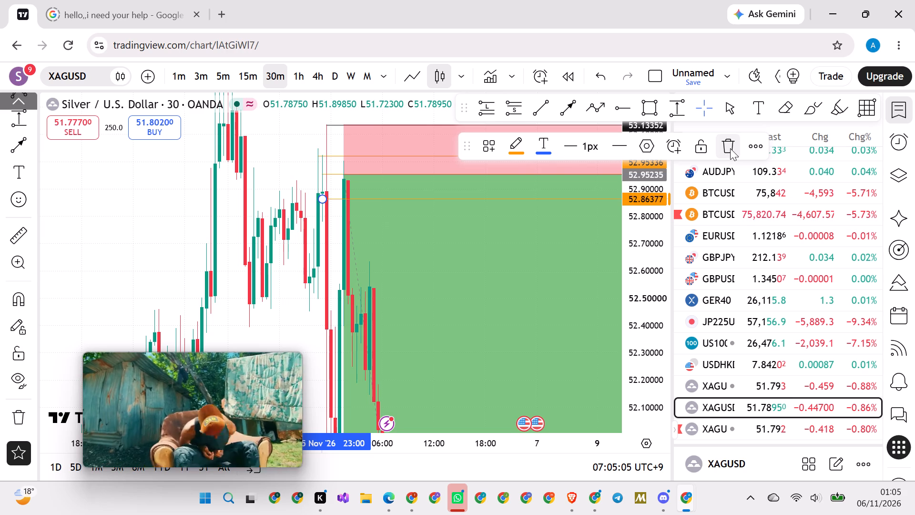
{"action": "left_click", "coordinate": [730, 148]}
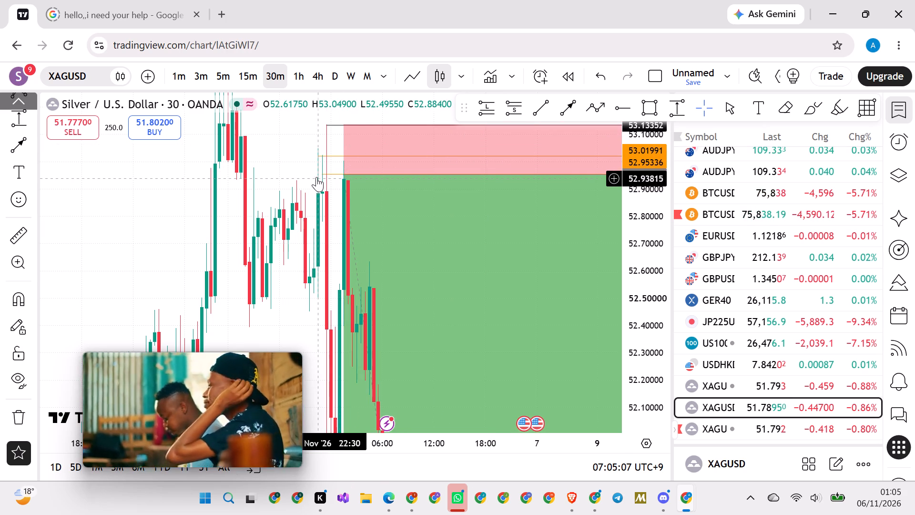
Raise the XAGUSD short position's stop level to 53.15297, above the black horizontal ray.
{"action": "left_click_drag", "start_coordinate": [270, 149], "coordinate": [307, 177]}
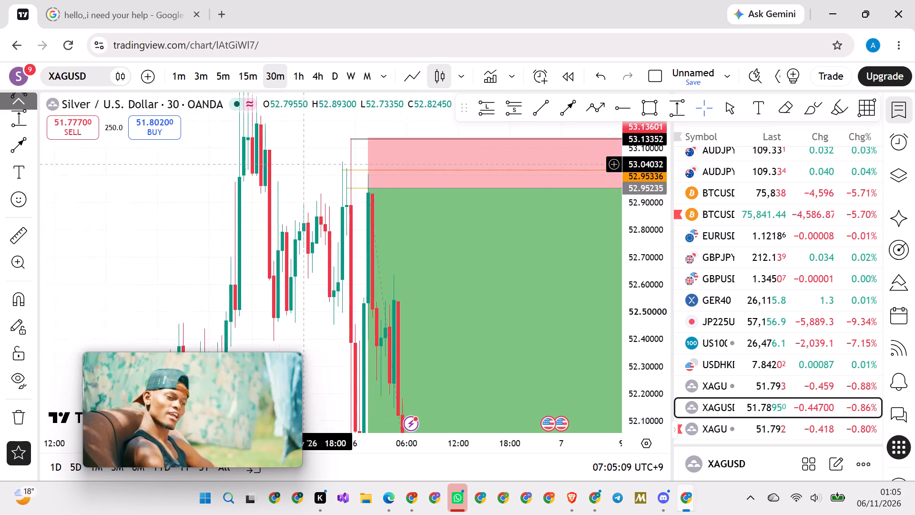
{"action": "left_click_drag", "start_coordinate": [307, 177], "coordinate": [315, 192]}
{"action": "left_click_drag", "start_coordinate": [351, 157], "coordinate": [297, 162]}
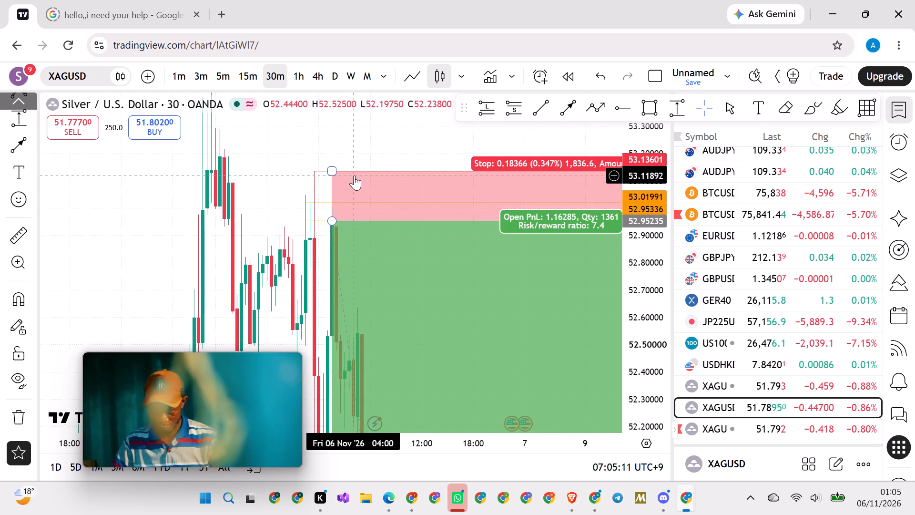
{"action": "scroll", "coordinate": [354, 175], "scroll_direction": "down", "scroll_amount": 1}
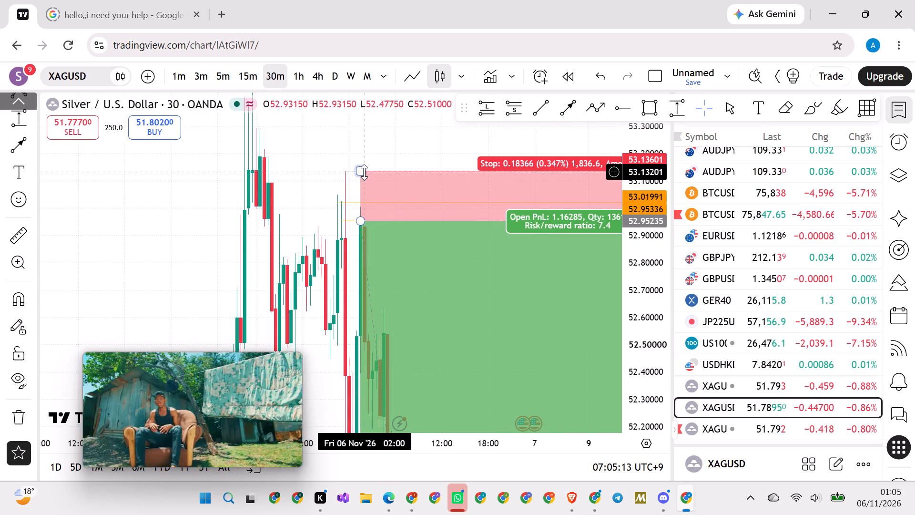
{"action": "left_click_drag", "start_coordinate": [358, 170], "coordinate": [360, 166]}
{"action": "left_click", "coordinate": [325, 145]}
Reposition the upper black horizontal ray to 53.13463, inside the short position's stop zone.
{"action": "left_click_drag", "start_coordinate": [336, 154], "coordinate": [281, 156]}
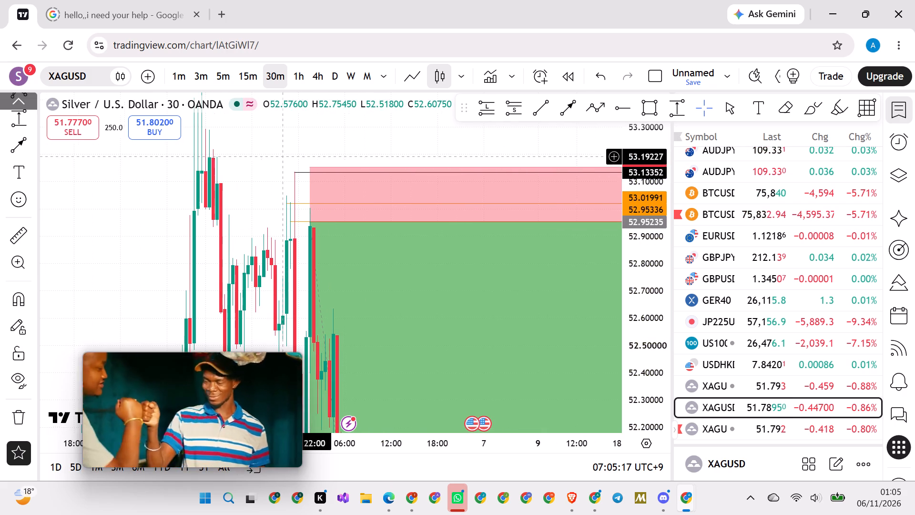
{"action": "left_click", "coordinate": [294, 173]}
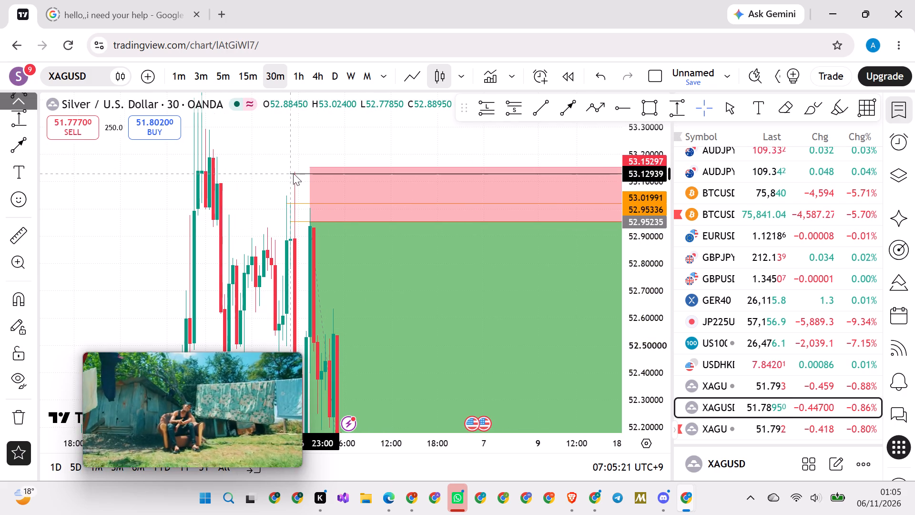
{"action": "left_click", "coordinate": [270, 189]}
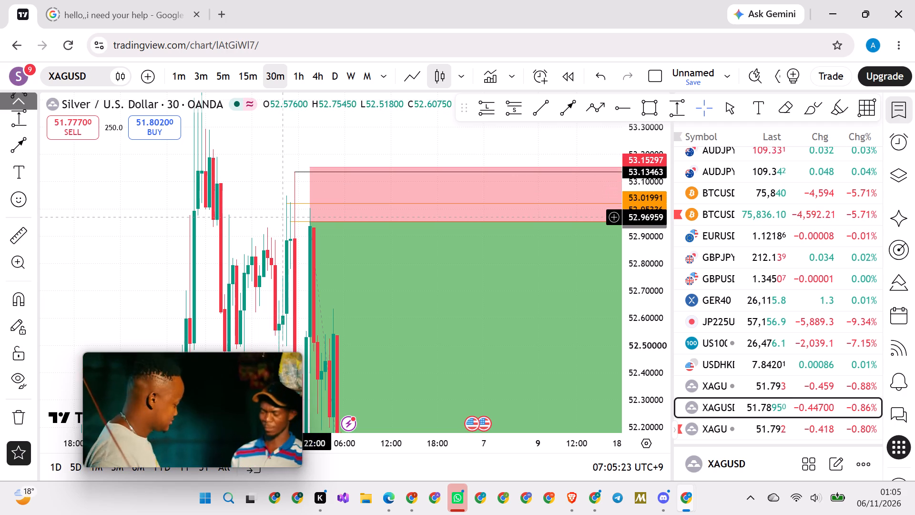
{"action": "left_click", "coordinate": [377, 141]}
Review the full XAGUSD short position against the 30-minute candles from late October to 6 November.
{"action": "scroll", "coordinate": [377, 139], "scroll_direction": "down", "scroll_amount": 3}
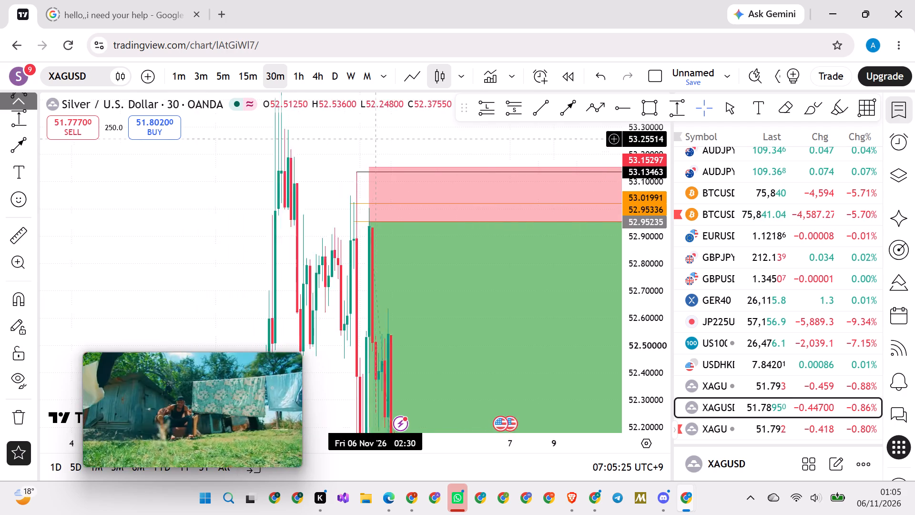
{"action": "left_click_drag", "start_coordinate": [649, 272], "coordinate": [582, 478]}
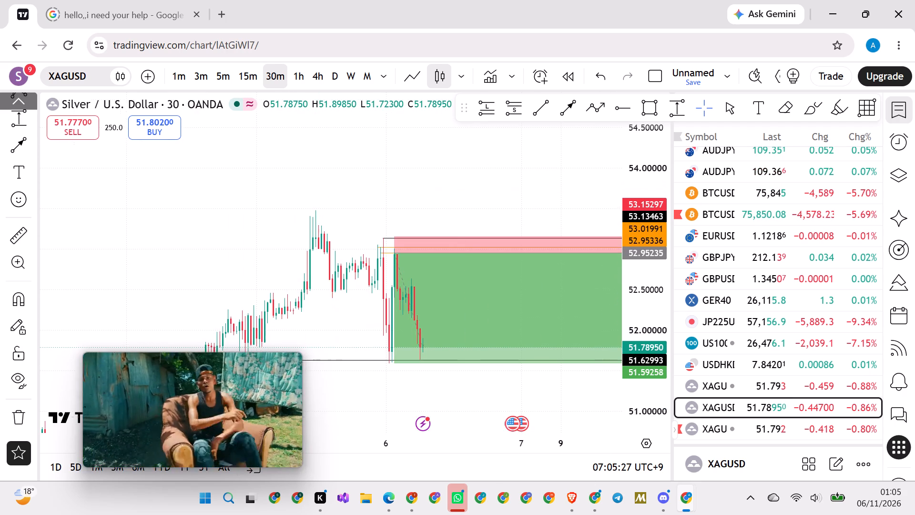
{"action": "left_click_drag", "start_coordinate": [348, 222], "coordinate": [373, 132]}
{"action": "scroll", "coordinate": [373, 134], "scroll_direction": "up", "scroll_amount": 3}
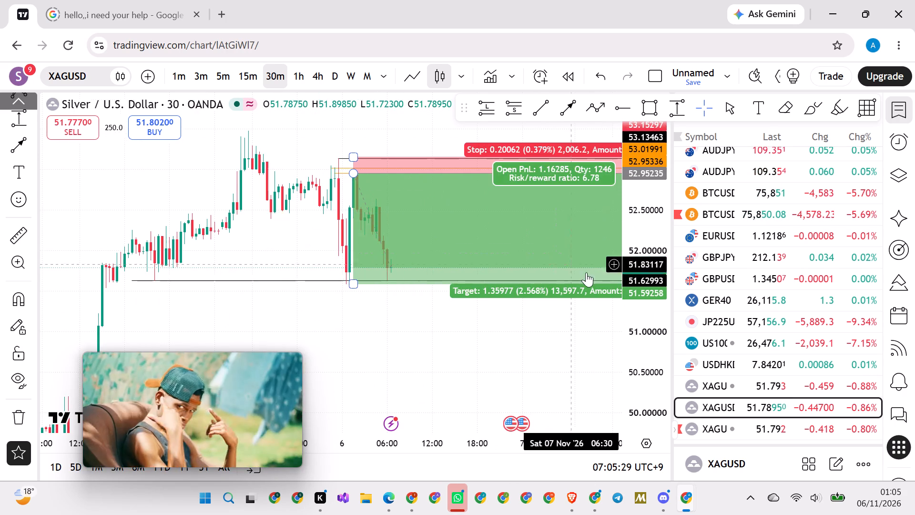
{"action": "scroll", "coordinate": [640, 272], "scroll_direction": "up", "scroll_amount": 7}
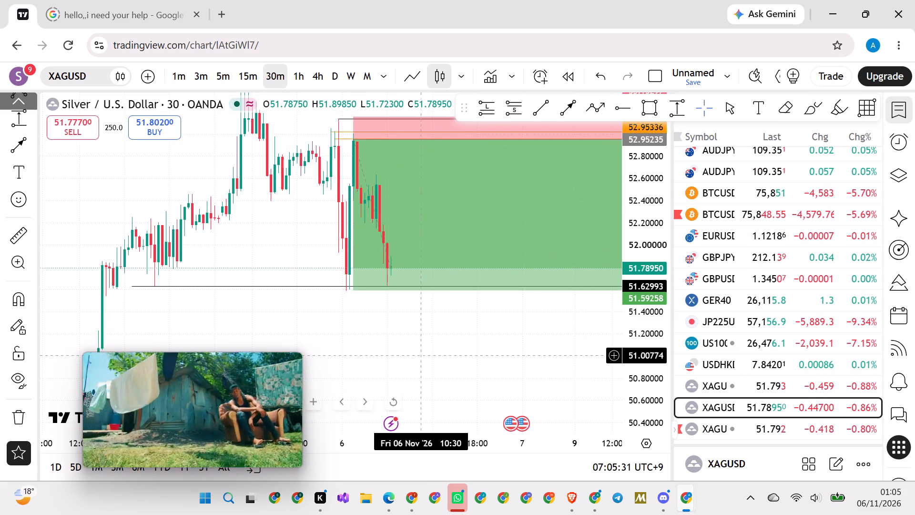
{"action": "scroll", "coordinate": [422, 382], "scroll_direction": "down", "scroll_amount": 1}
{"action": "scroll", "coordinate": [722, 347], "scroll_direction": "down", "scroll_amount": 2}
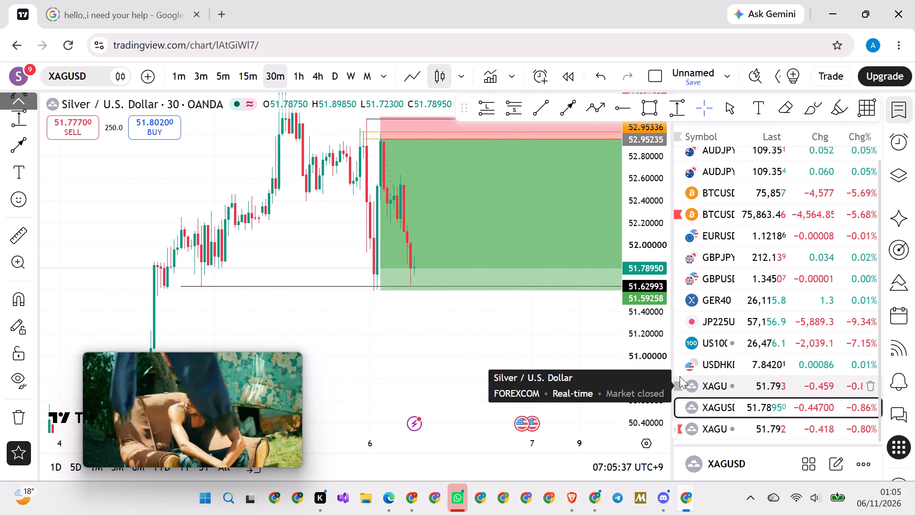
{"action": "scroll", "coordinate": [654, 238], "scroll_direction": "down", "scroll_amount": 5}
{"action": "scroll", "coordinate": [516, 325], "scroll_direction": "down", "scroll_amount": 2}
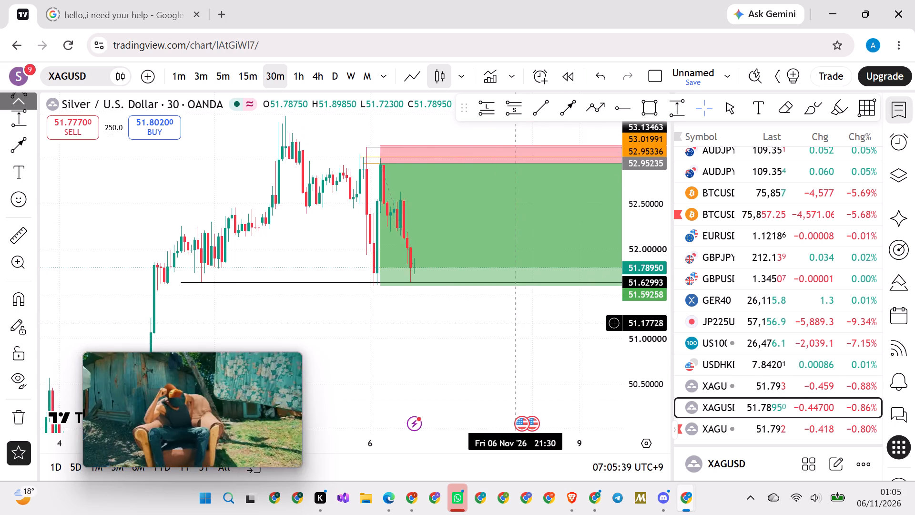
{"action": "scroll", "coordinate": [516, 329], "scroll_direction": "down", "scroll_amount": 11}
{"action": "left_click_drag", "start_coordinate": [552, 335], "coordinate": [460, 369]}
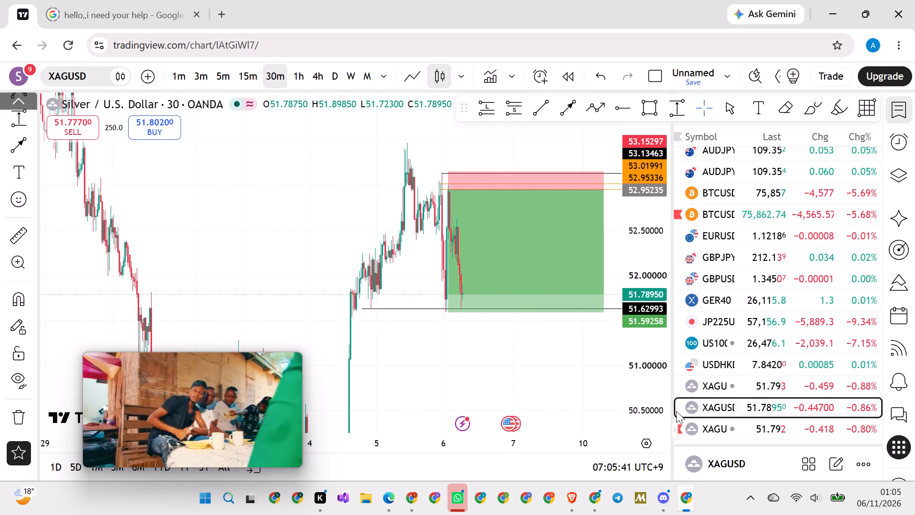
Open the US100 chart, switch it to the 4-hour timeframe and examine the price action below its marked rays.
{"action": "left_click", "coordinate": [716, 336]}
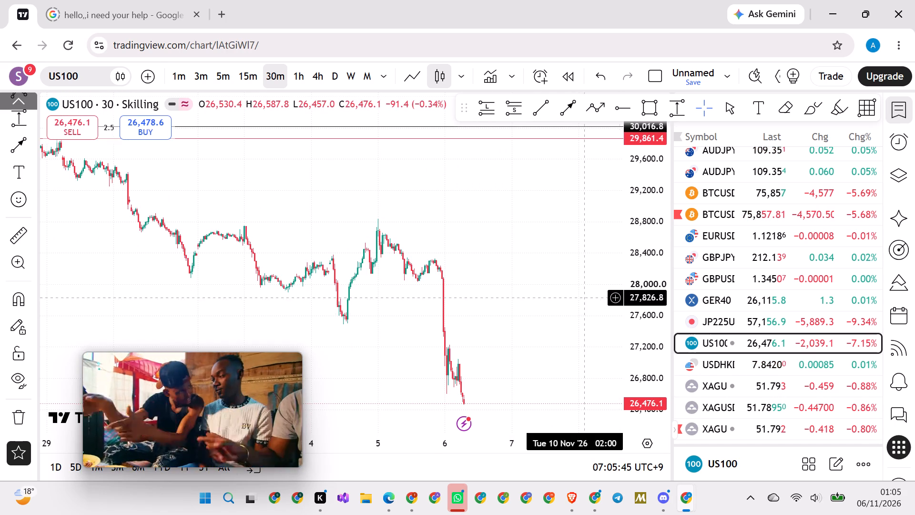
{"action": "left_click_drag", "start_coordinate": [641, 215], "coordinate": [588, 338]}
{"action": "scroll", "coordinate": [529, 309], "scroll_direction": "down", "scroll_amount": 20}
{"action": "scroll", "coordinate": [529, 309], "scroll_direction": "down", "scroll_amount": 6}
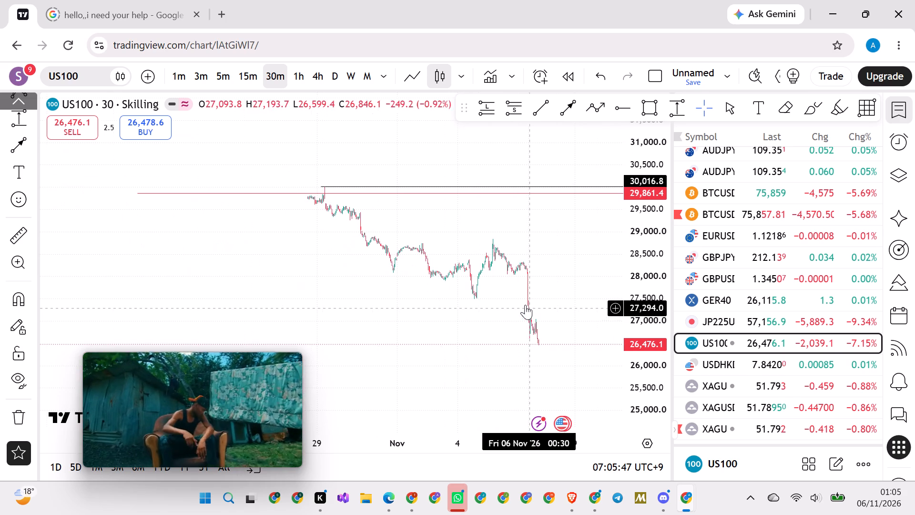
{"action": "left_click", "coordinate": [315, 76]}
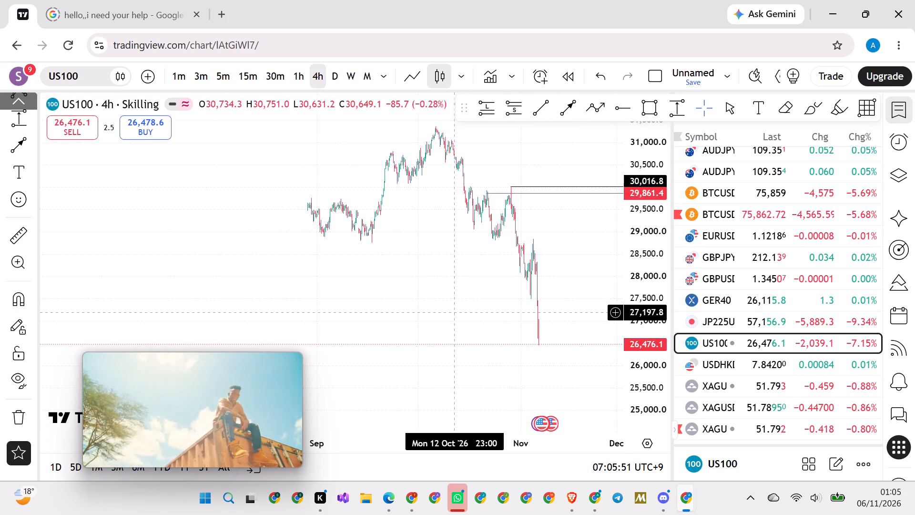
{"action": "scroll", "coordinate": [455, 312], "scroll_direction": "up", "scroll_amount": 20}
{"action": "scroll", "coordinate": [455, 312], "scroll_direction": "up", "scroll_amount": 20}
{"action": "scroll", "coordinate": [455, 312], "scroll_direction": "up", "scroll_amount": 6}
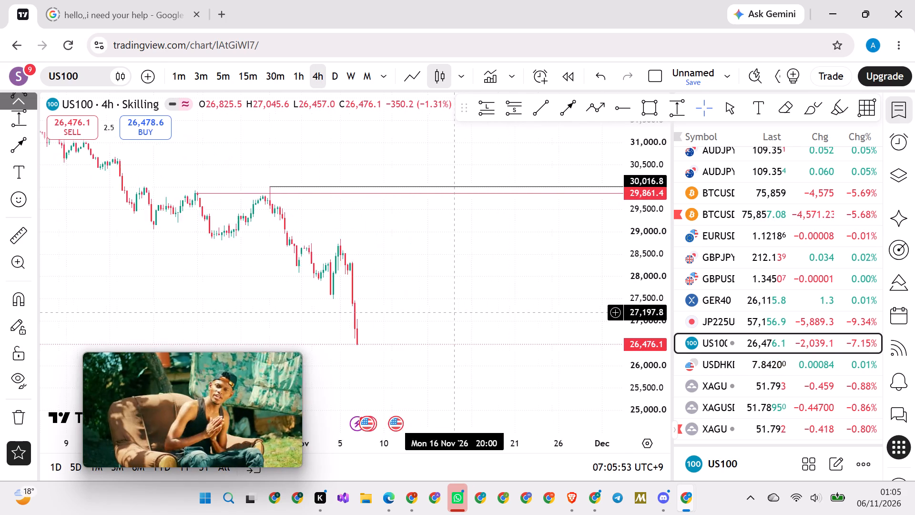
{"action": "scroll", "coordinate": [455, 312], "scroll_direction": "up", "scroll_amount": 4}
{"action": "scroll", "coordinate": [457, 312], "scroll_direction": "down", "scroll_amount": 2}
{"action": "scroll", "coordinate": [457, 312], "scroll_direction": "up", "scroll_amount": 1}
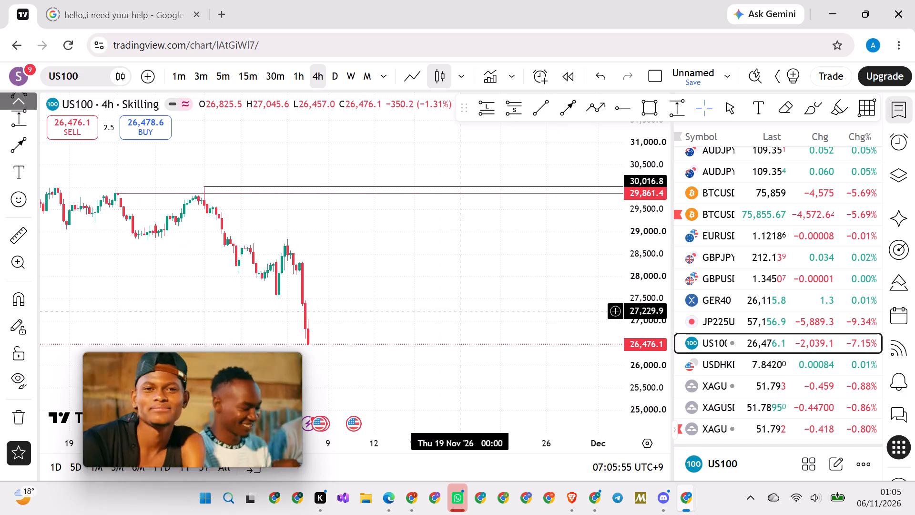
{"action": "left_click_drag", "start_coordinate": [421, 253], "coordinate": [488, 251]}
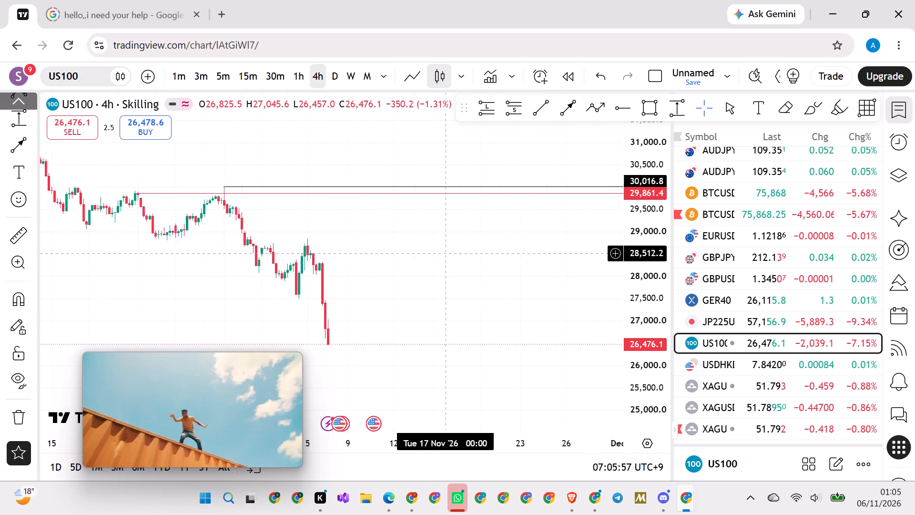
{"action": "left_click_drag", "start_coordinate": [488, 251], "coordinate": [492, 251]}
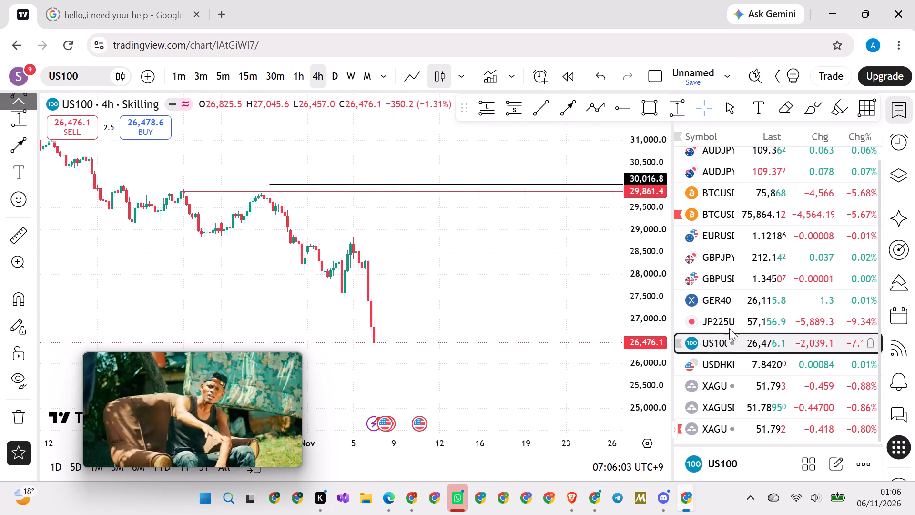
Open the GER40 chart and examine its 4-hour price action around the three black horizontal rays.
{"action": "left_click", "coordinate": [712, 317]}
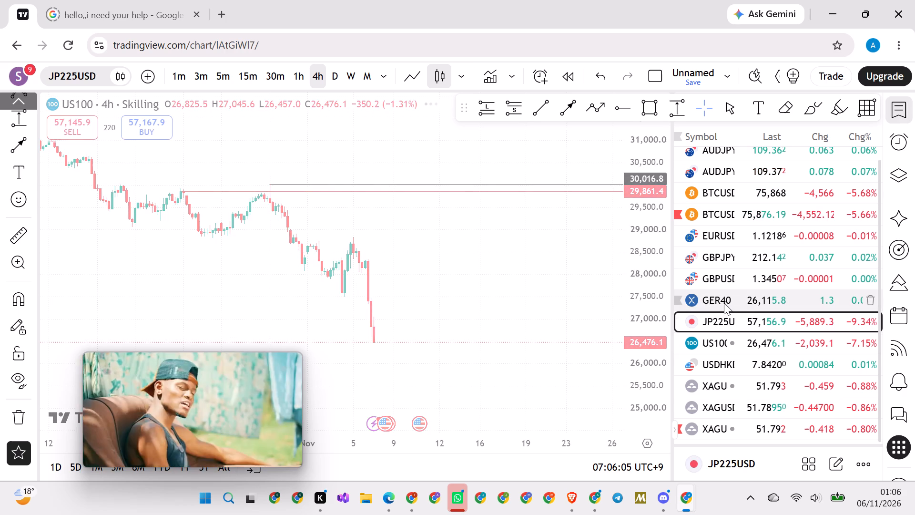
{"action": "left_click", "coordinate": [724, 301]}
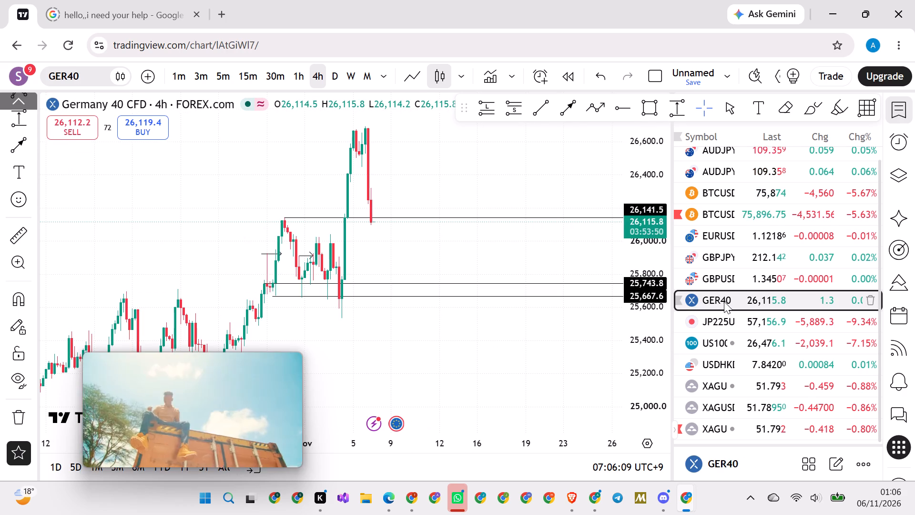
{"action": "left_click_drag", "start_coordinate": [646, 196], "coordinate": [617, 313]}
{"action": "scroll", "coordinate": [501, 314], "scroll_direction": "down", "scroll_amount": 2}
{"action": "scroll", "coordinate": [491, 314], "scroll_direction": "up", "scroll_amount": 5}
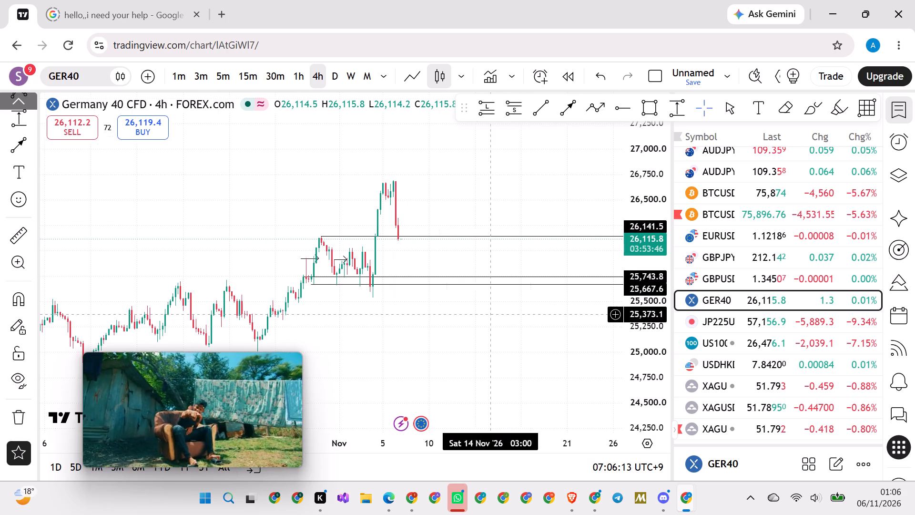
{"action": "scroll", "coordinate": [330, 128], "scroll_direction": "up", "scroll_amount": 1}
{"action": "scroll", "coordinate": [319, 150], "scroll_direction": "down", "scroll_amount": 1}
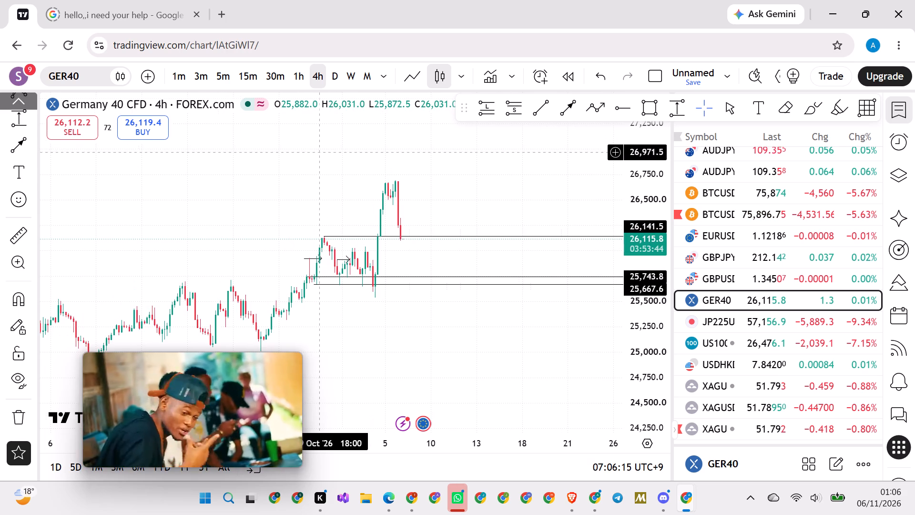
{"action": "left_click_drag", "start_coordinate": [289, 196], "coordinate": [392, 199]}
{"action": "scroll", "coordinate": [369, 187], "scroll_direction": "up", "scroll_amount": 2}
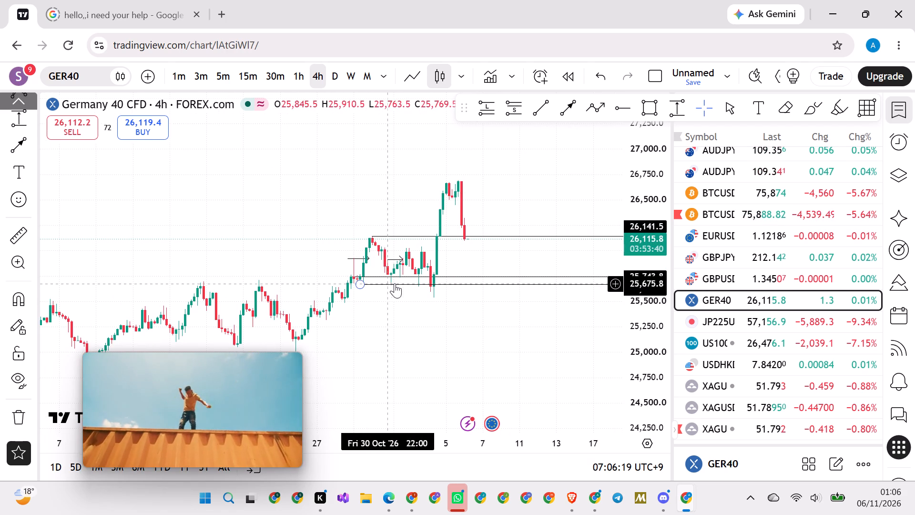
Erase the two small black arrows above the 25,743.8 ray on the GER40 chart, keeping the horizontal rays.
{"action": "left_click", "coordinate": [784, 107]}
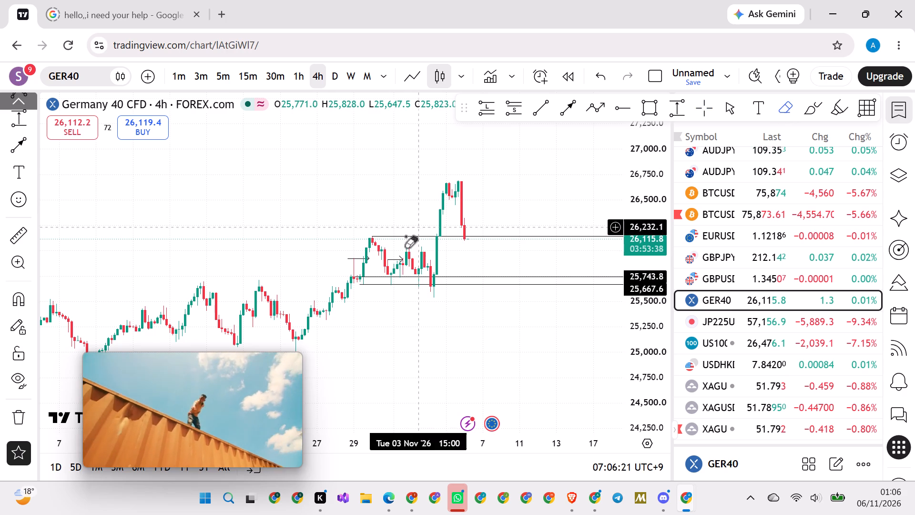
{"action": "left_click", "coordinate": [351, 263]}
{"action": "left_click", "coordinate": [352, 260]}
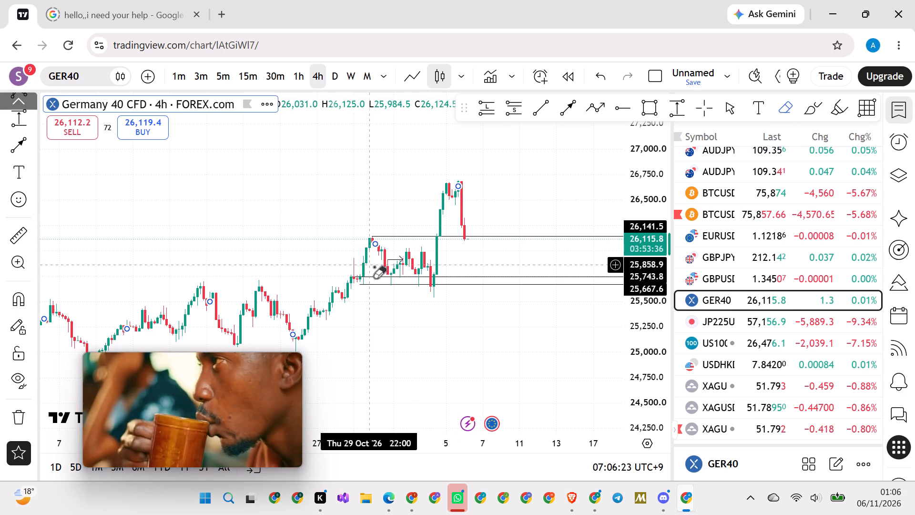
{"action": "left_click", "coordinate": [393, 262]}
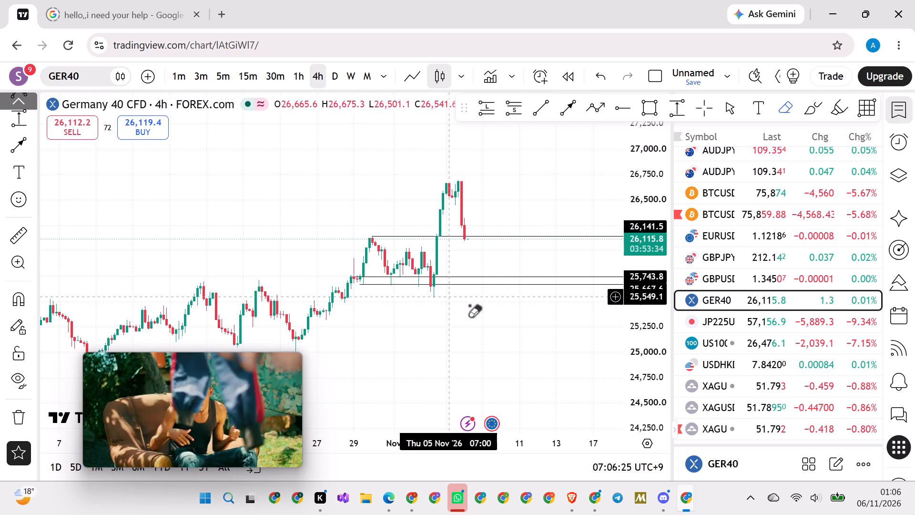
{"action": "left_click", "coordinate": [469, 305]}
{"action": "right_click", "coordinate": [471, 305]}
{"action": "left_click_drag", "start_coordinate": [449, 341], "coordinate": [492, 321]}
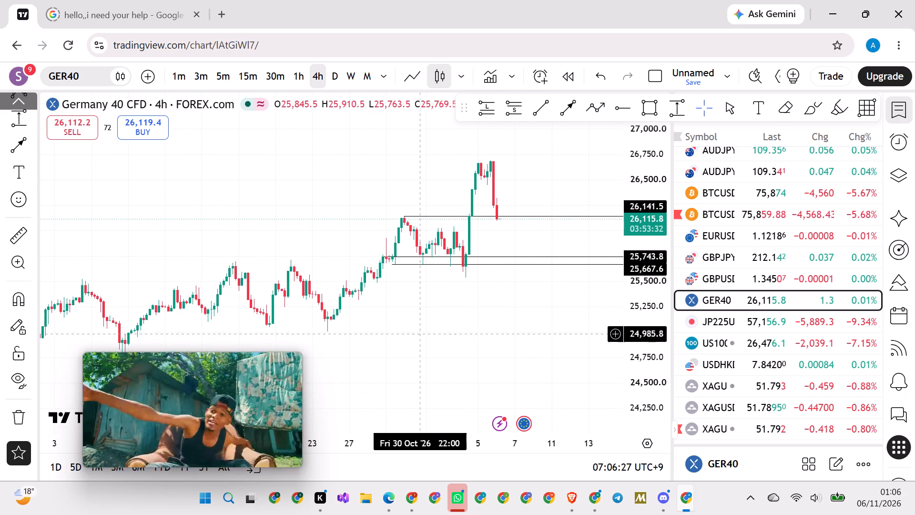